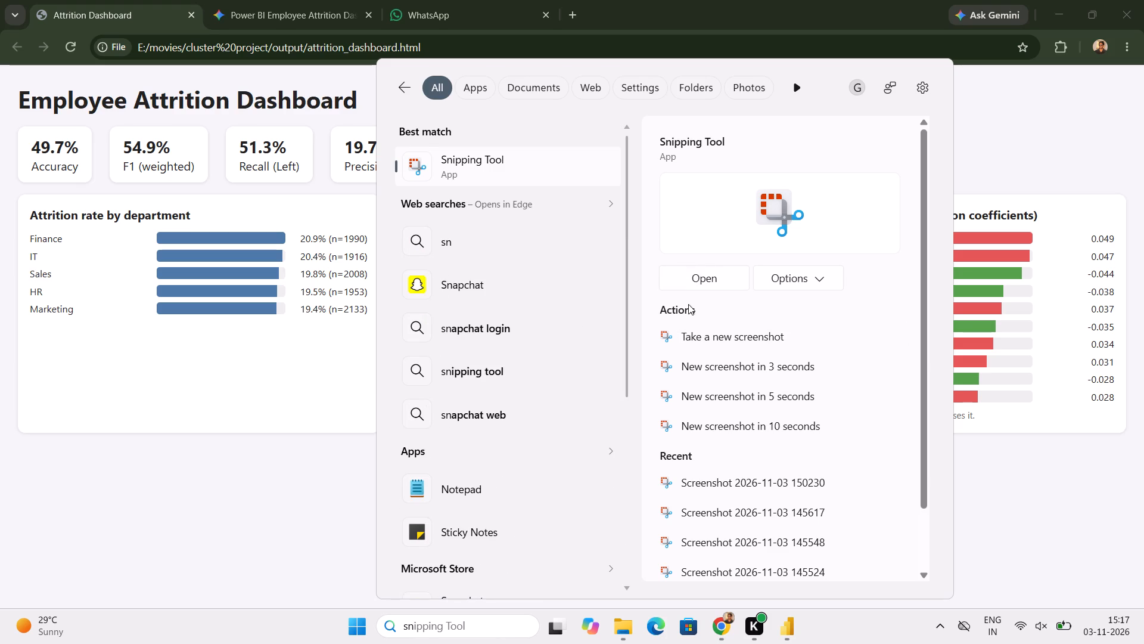
left_click(716, 278)
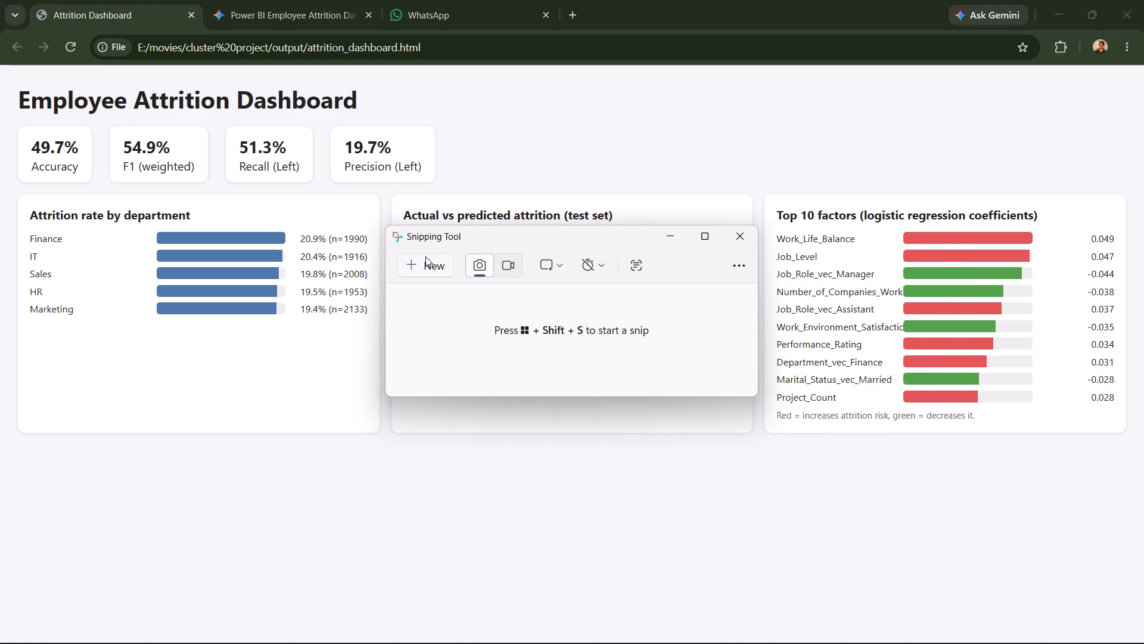
left_click(428, 261)
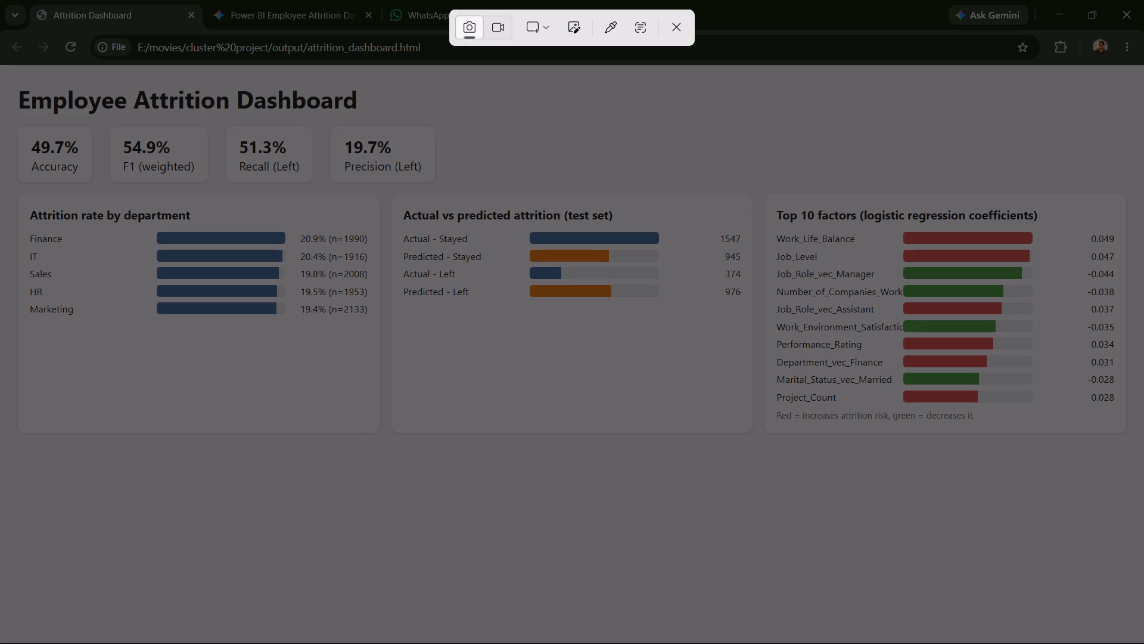
left_click_drag(0, 67, 796, 490)
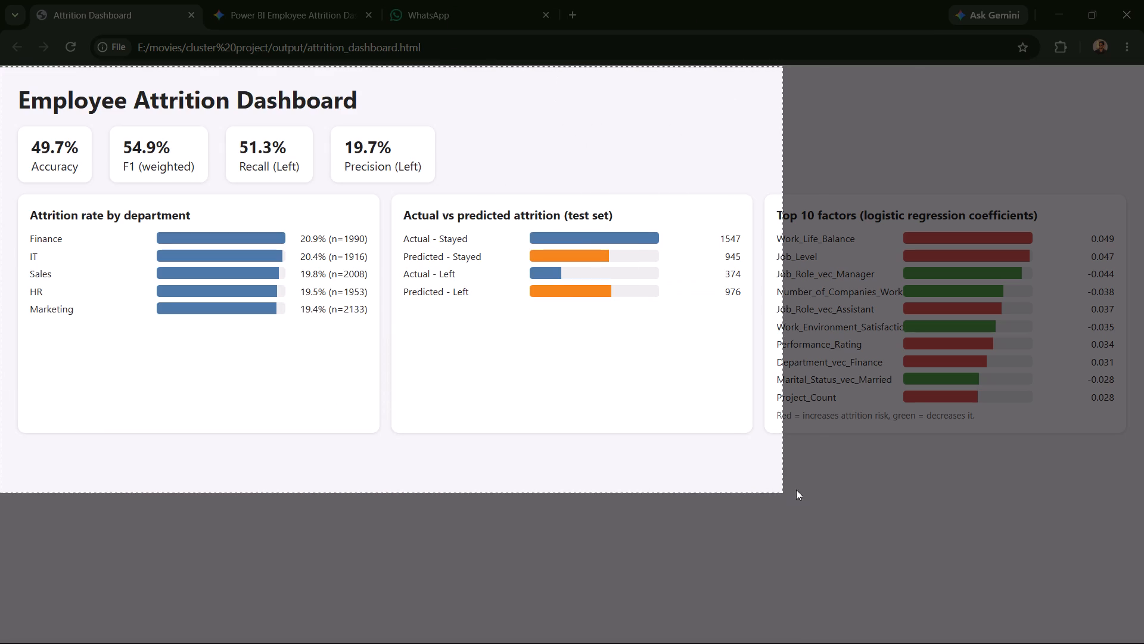
left_click_drag(796, 490, 1102, 489)
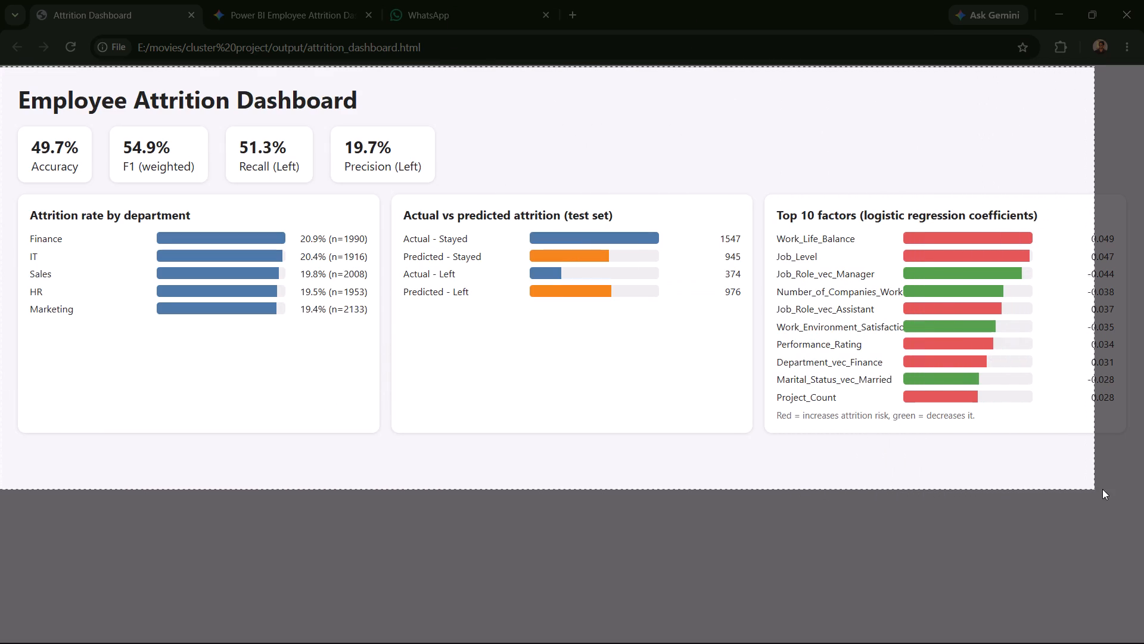
left_click_drag(1102, 489, 1143, 490)
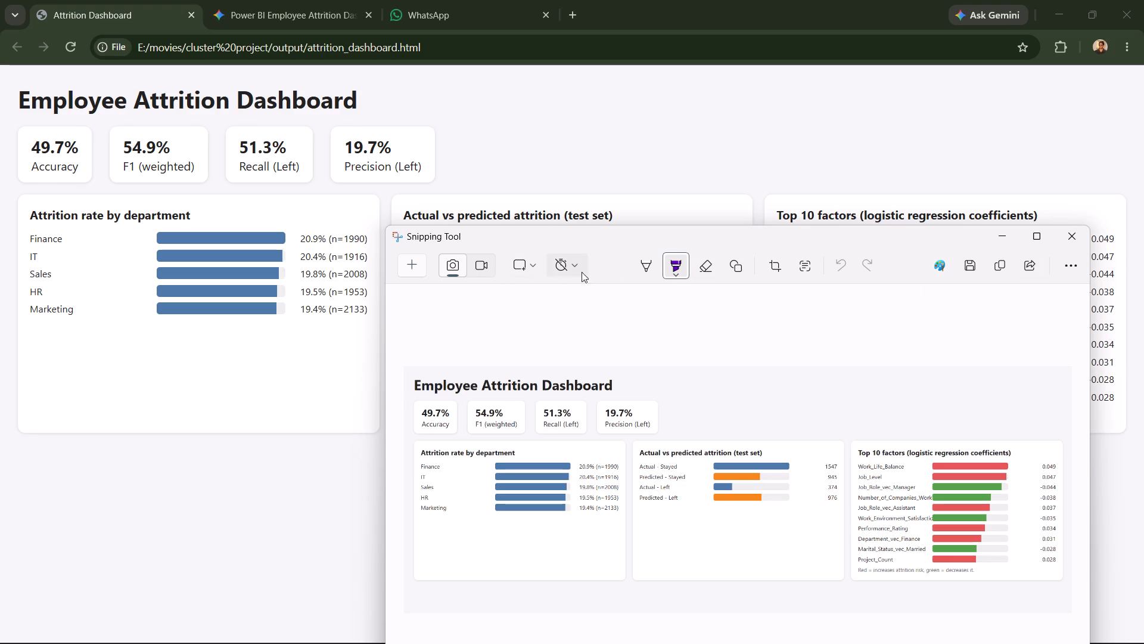
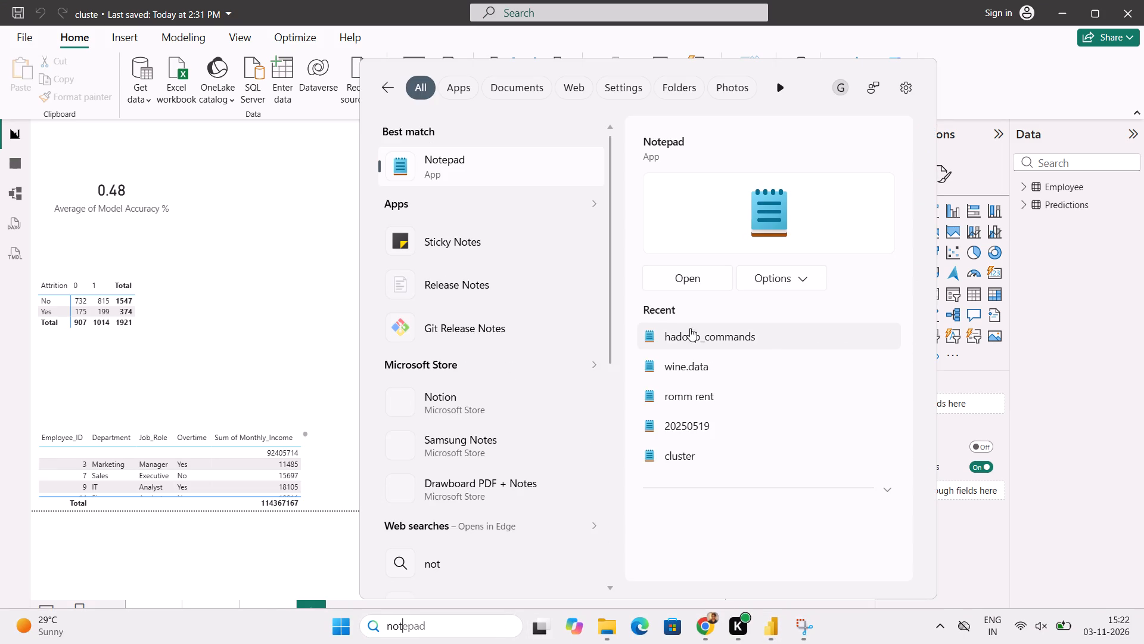
left_click(477, 158)
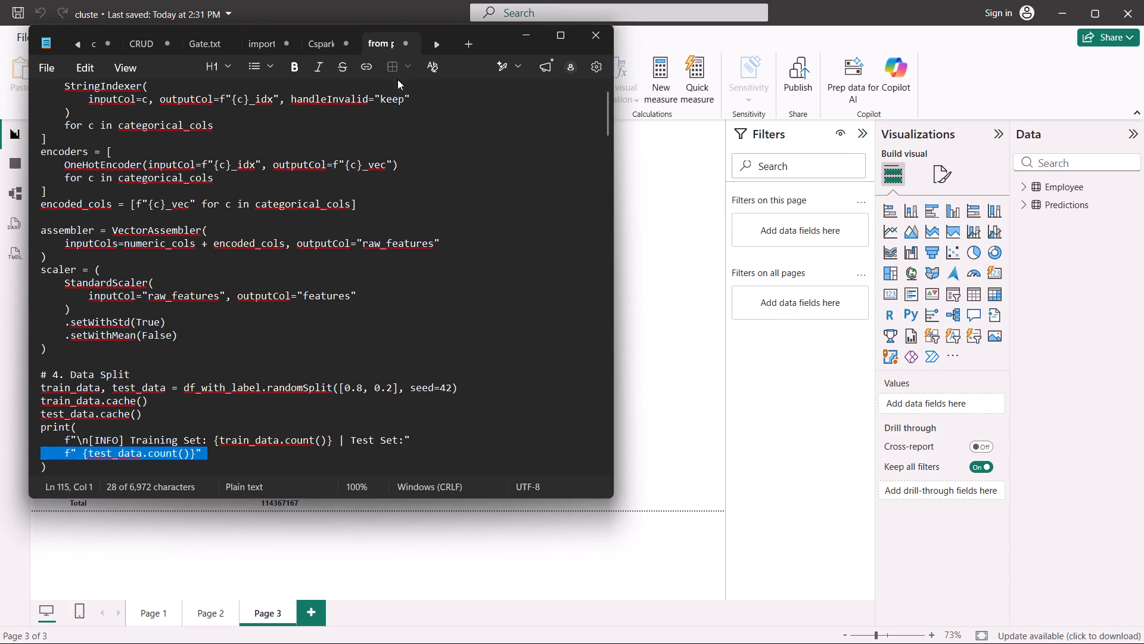
left_click(461, 42)
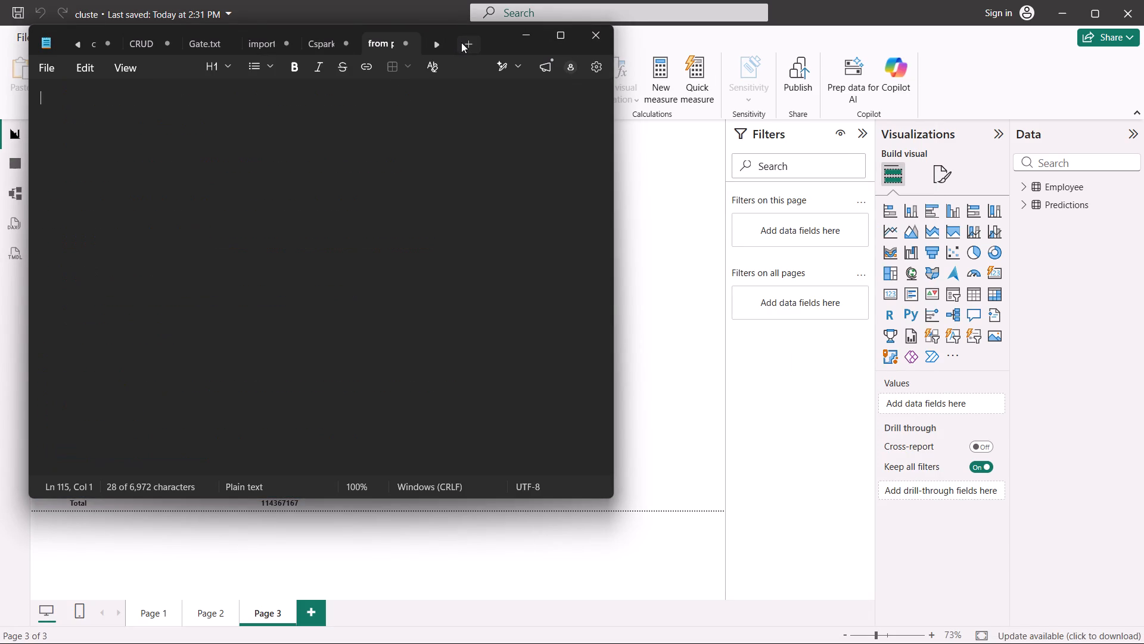
key("ctrl+v")
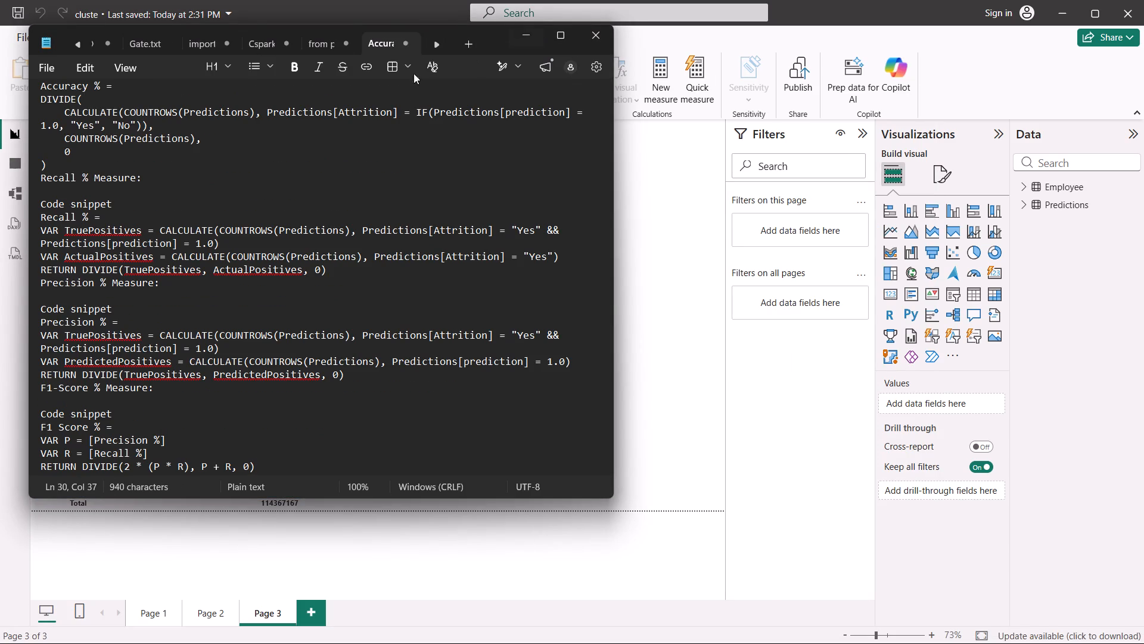
scroll(290, 148, "up", 2)
scroll(297, 238, "up", 3)
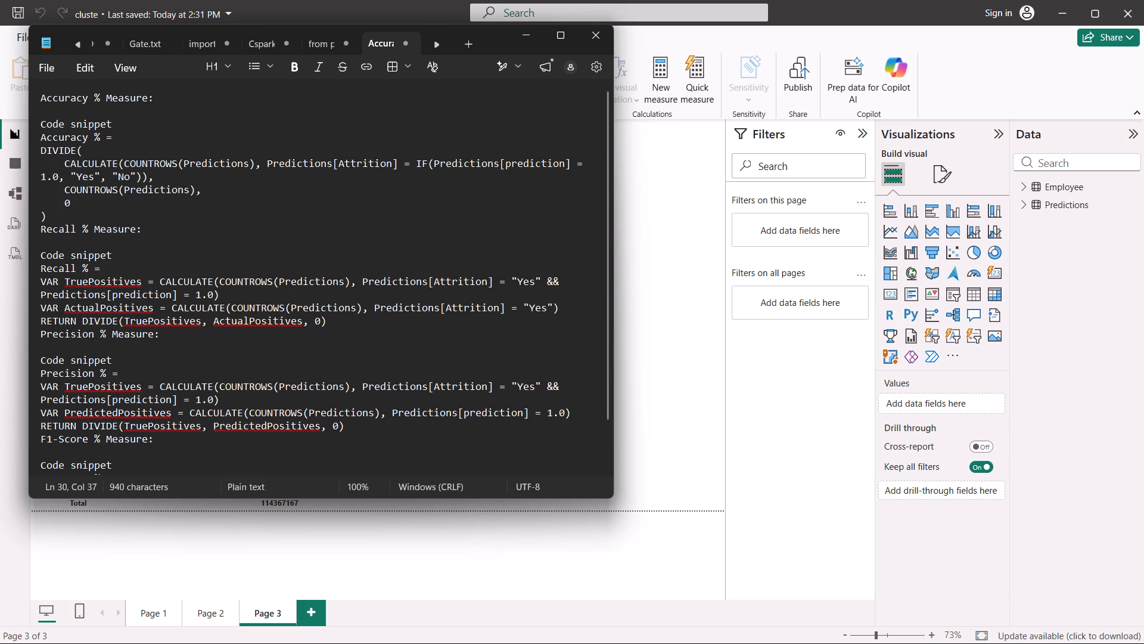
Check the reference Attrition Dashboard in the browser.
left_click(641, 267)
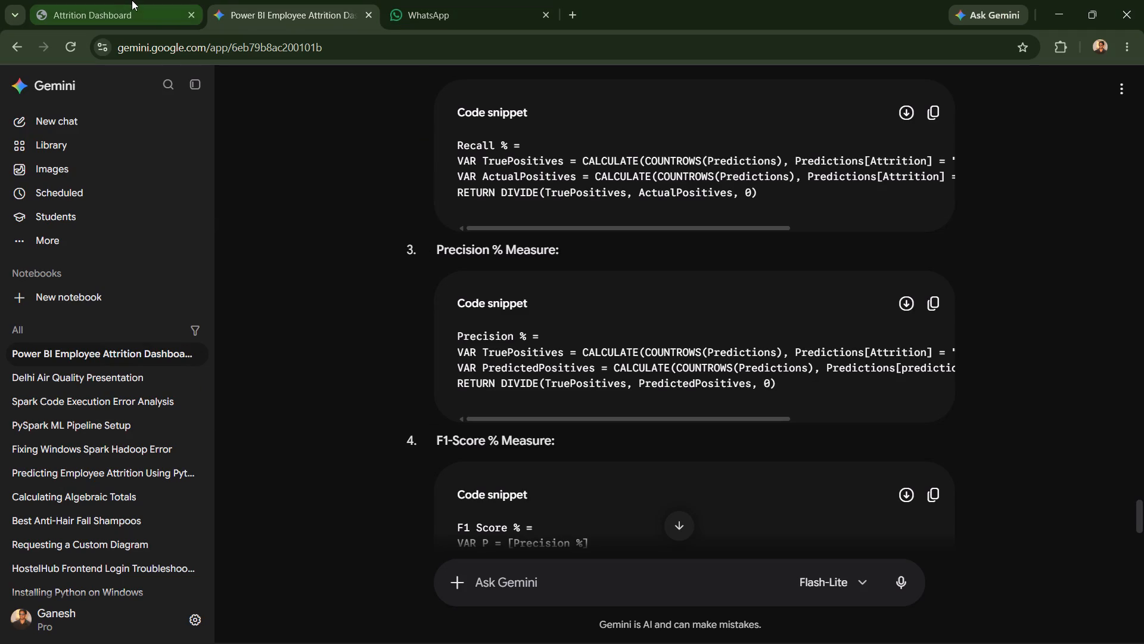
left_click(122, 0)
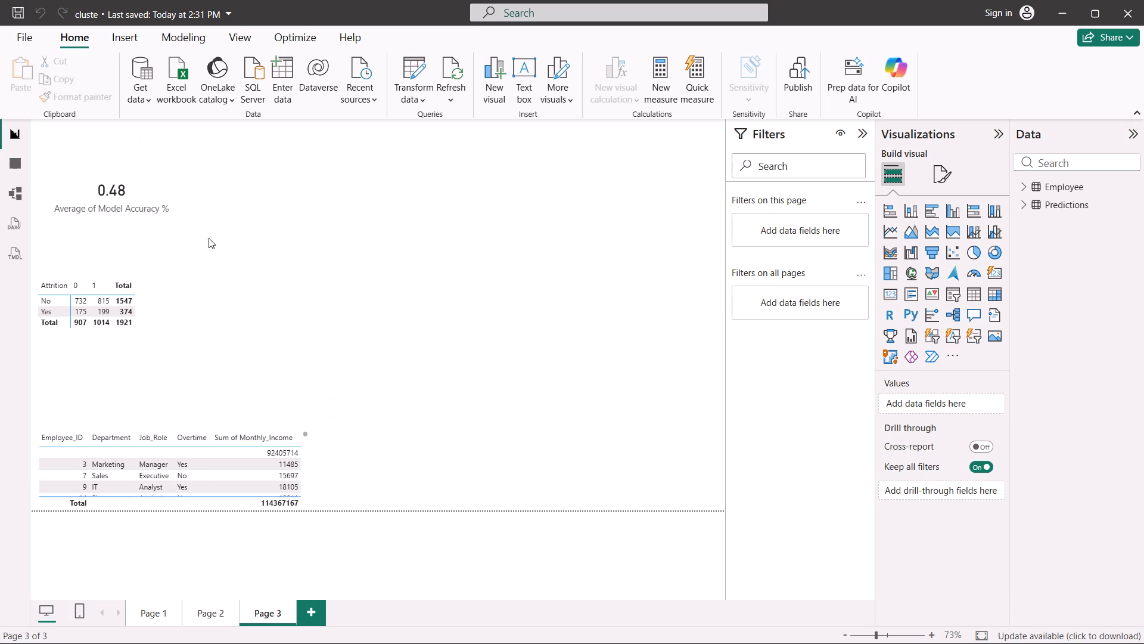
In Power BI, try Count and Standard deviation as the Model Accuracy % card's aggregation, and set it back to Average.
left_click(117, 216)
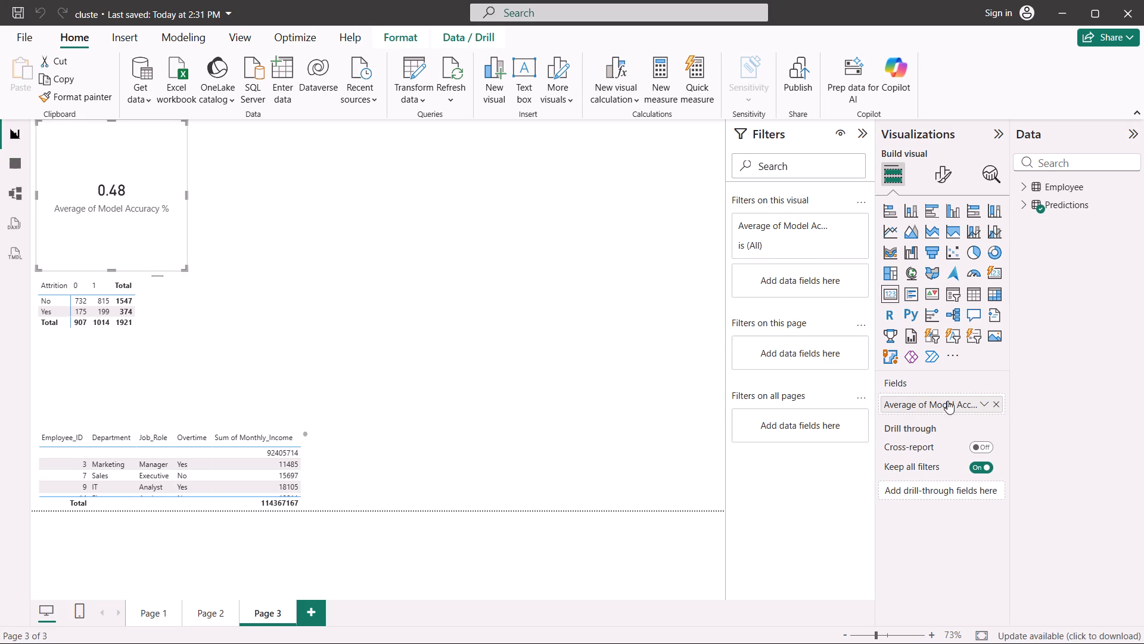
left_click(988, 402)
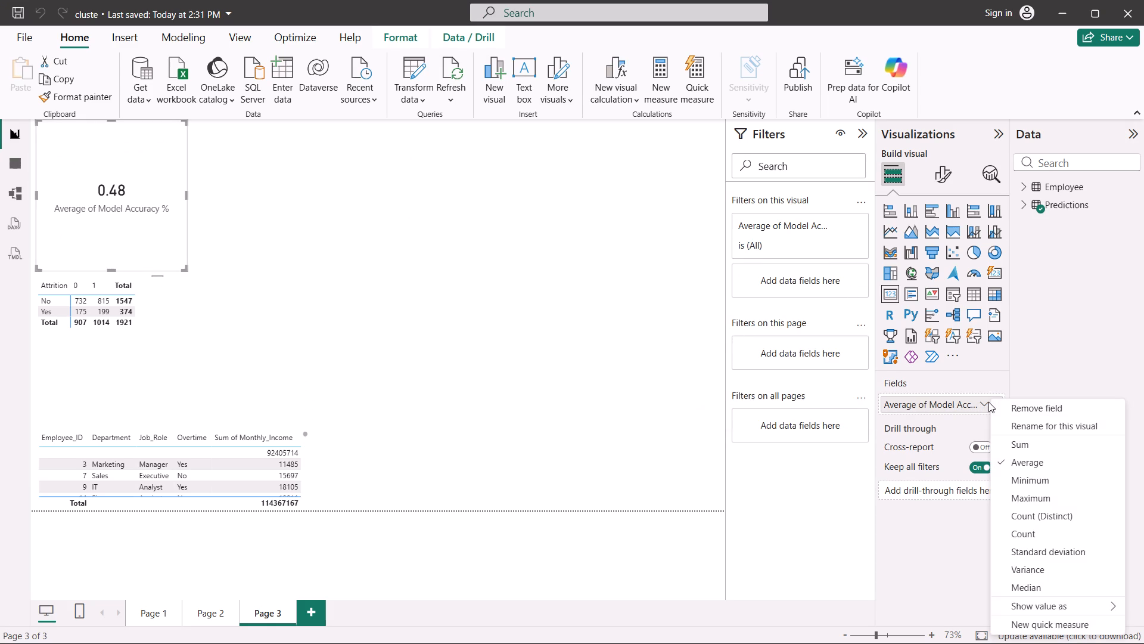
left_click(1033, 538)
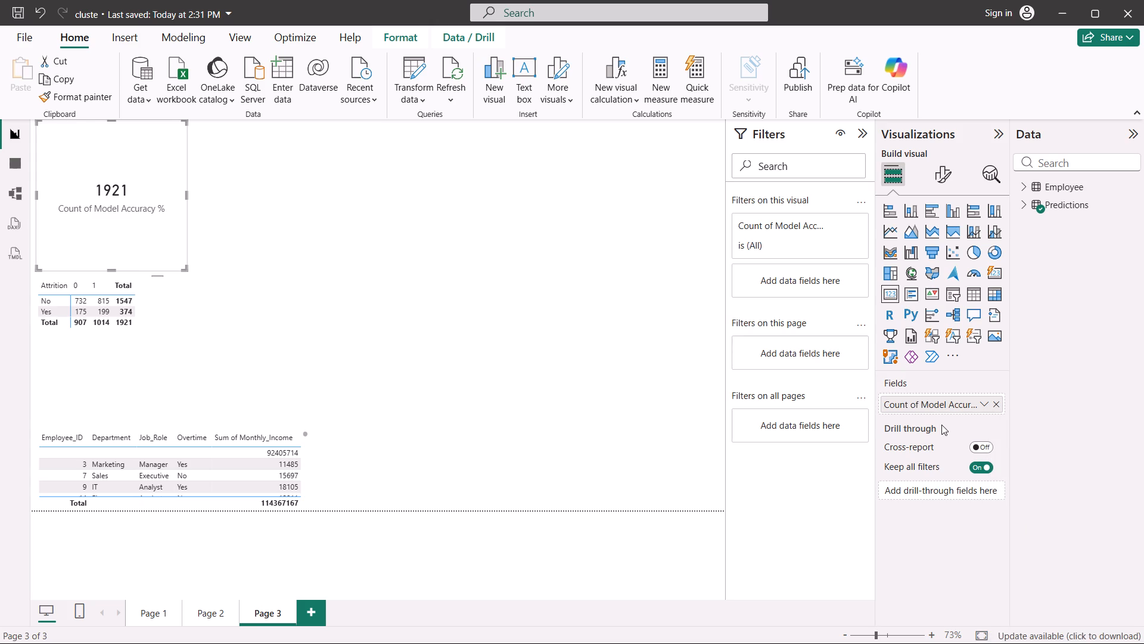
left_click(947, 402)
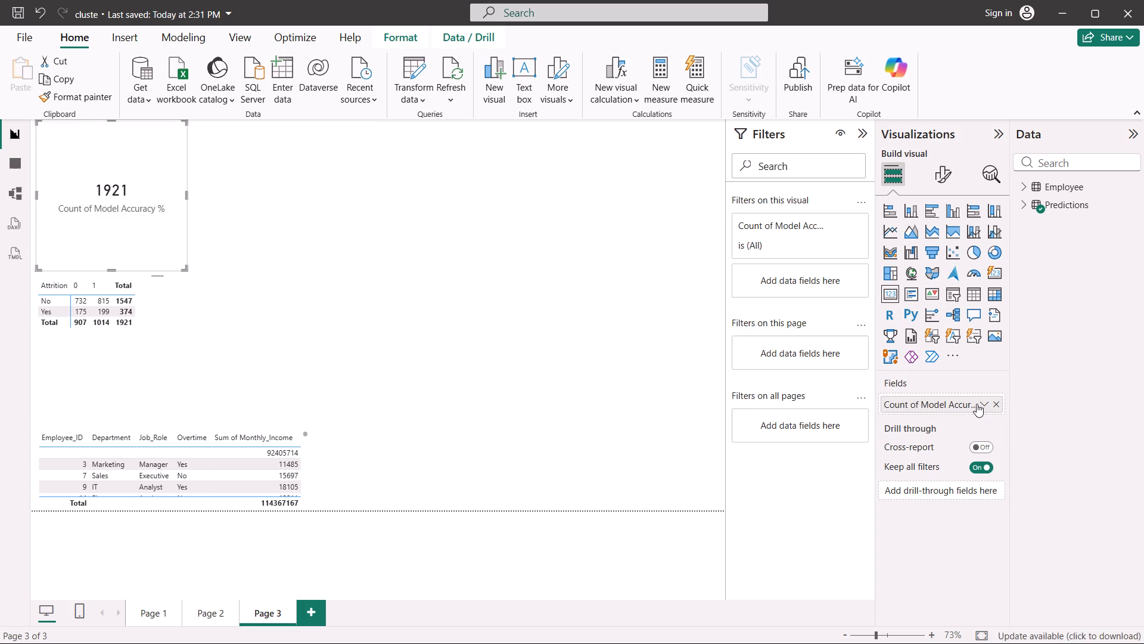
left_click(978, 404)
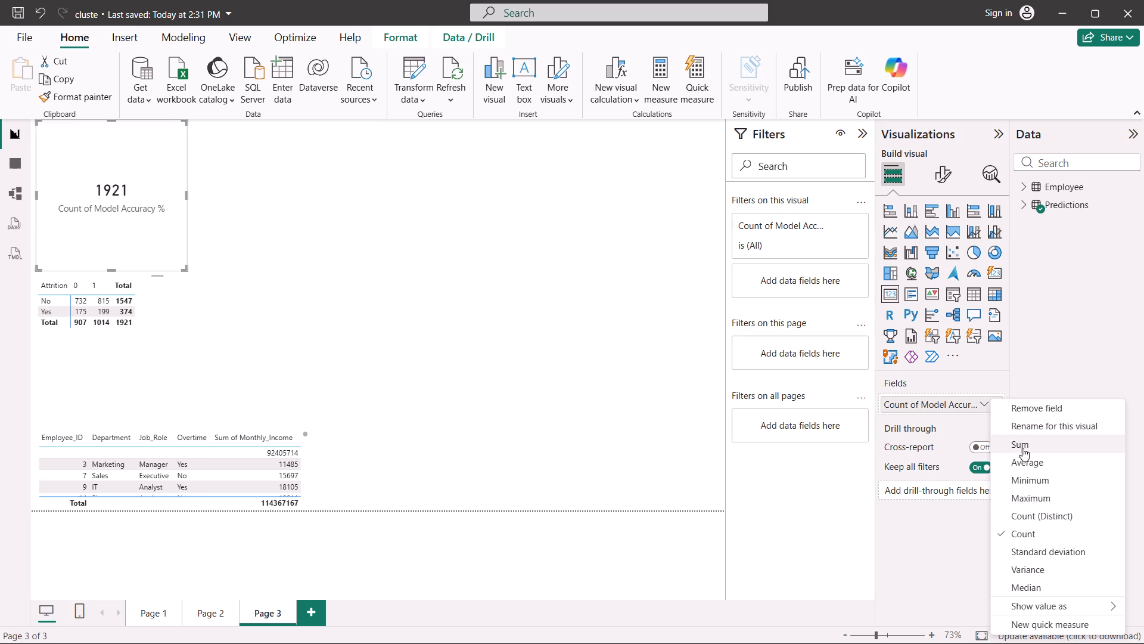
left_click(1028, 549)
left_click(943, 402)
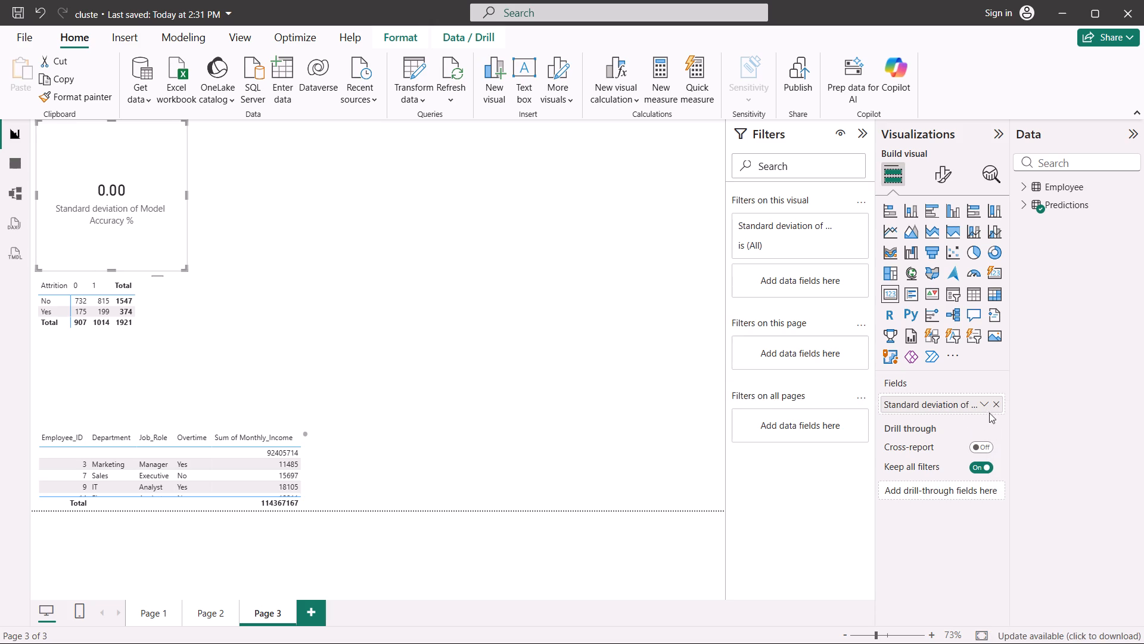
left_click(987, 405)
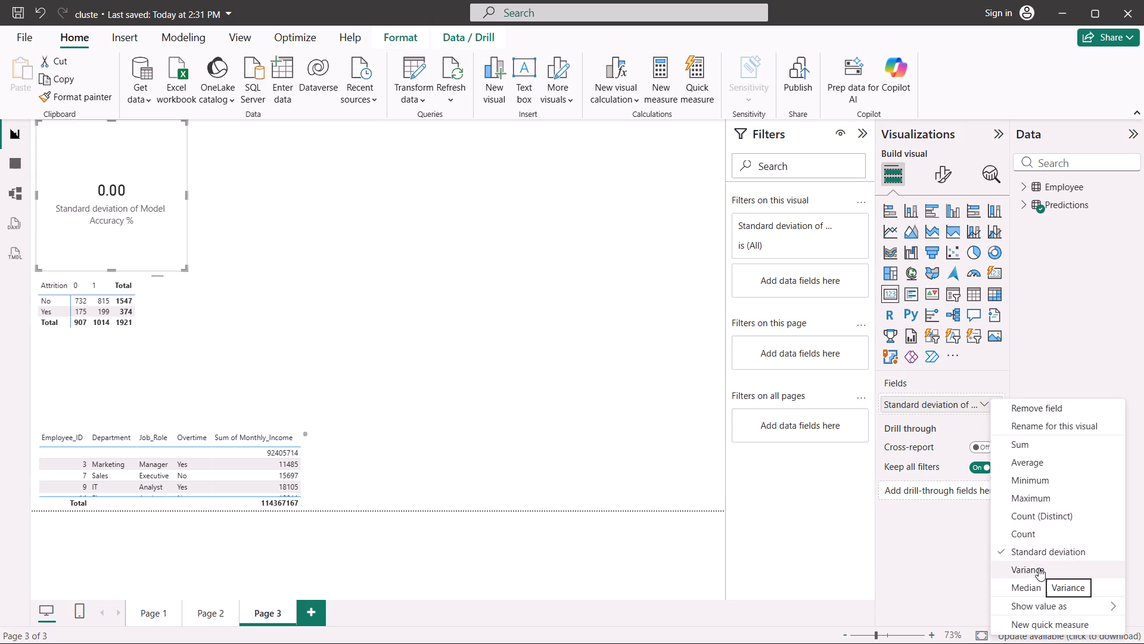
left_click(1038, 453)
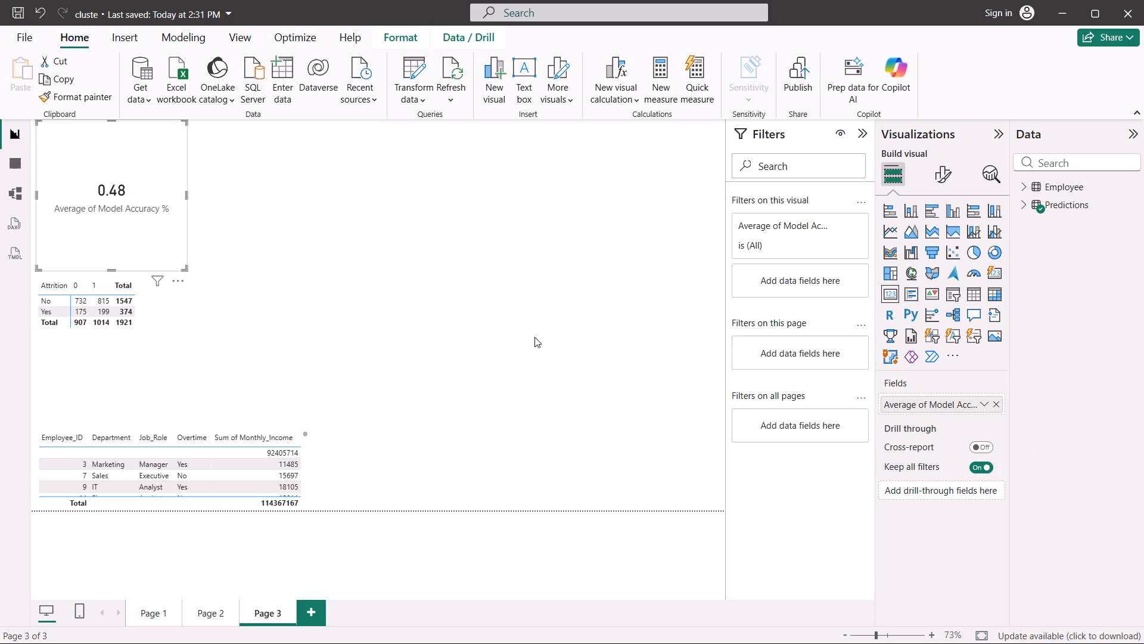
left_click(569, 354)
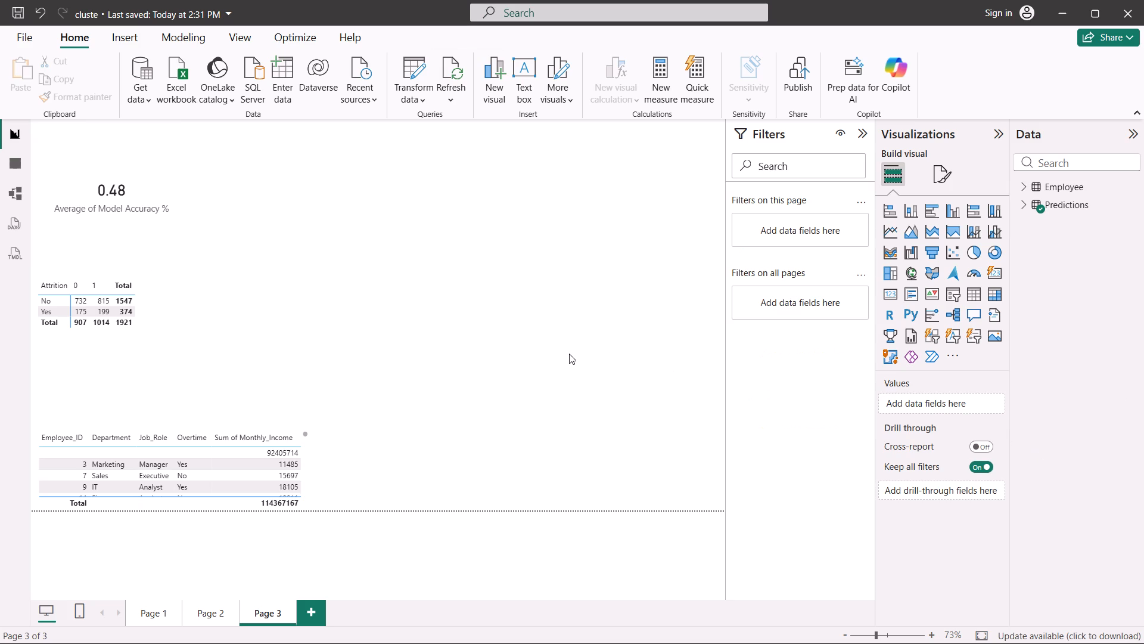
Expand the Predictions table and add a new measure to it.
left_click(1078, 208)
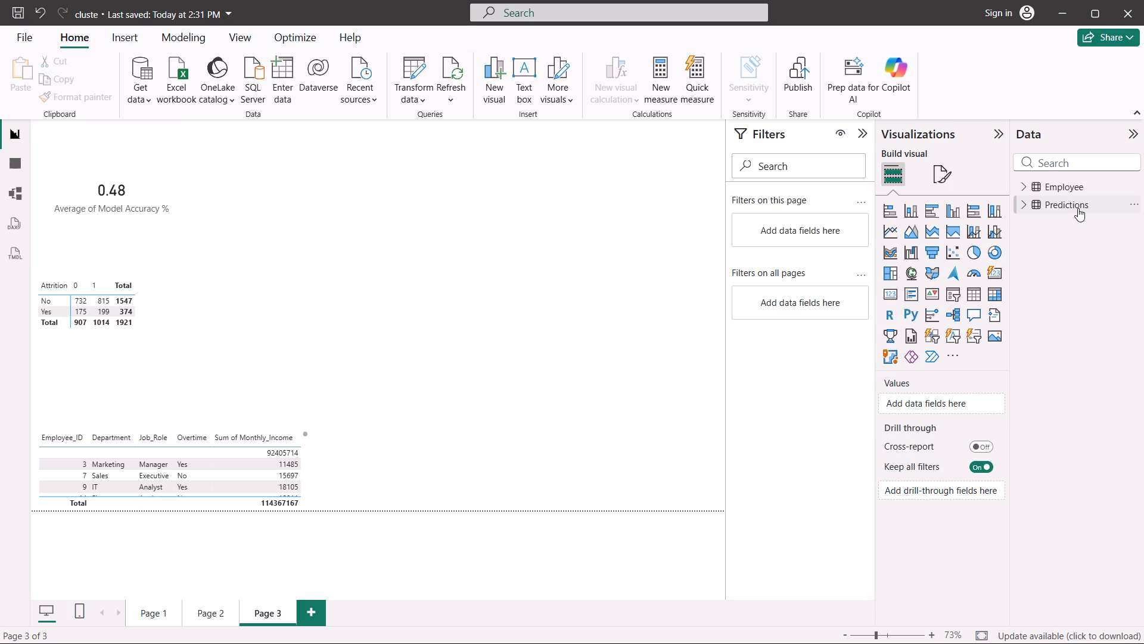
double_click(1077, 208)
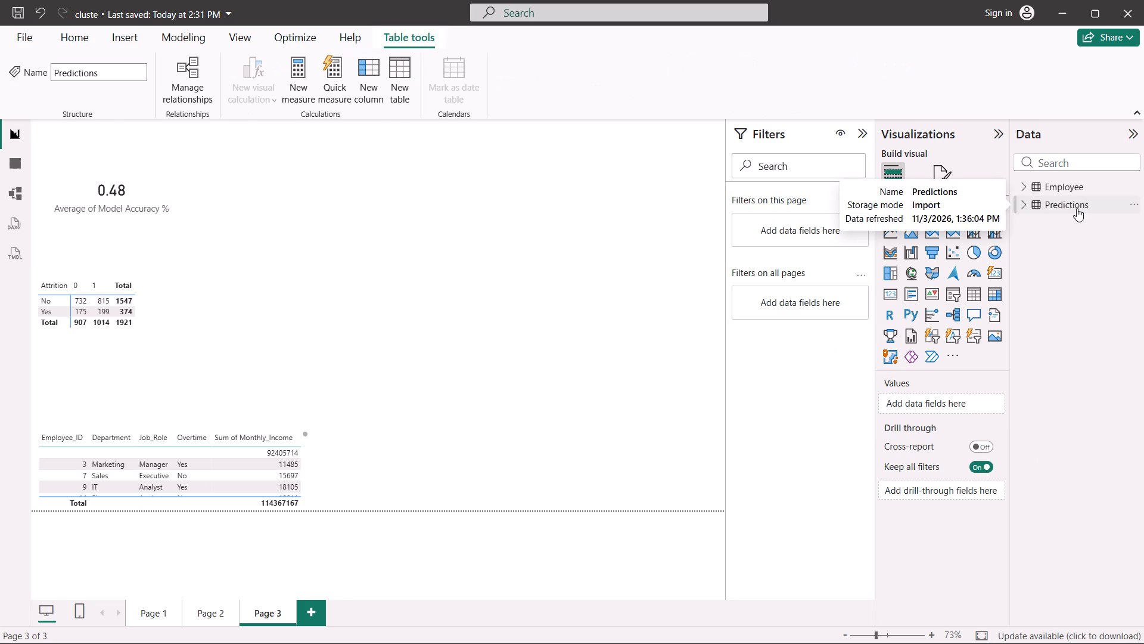
left_click(1102, 200)
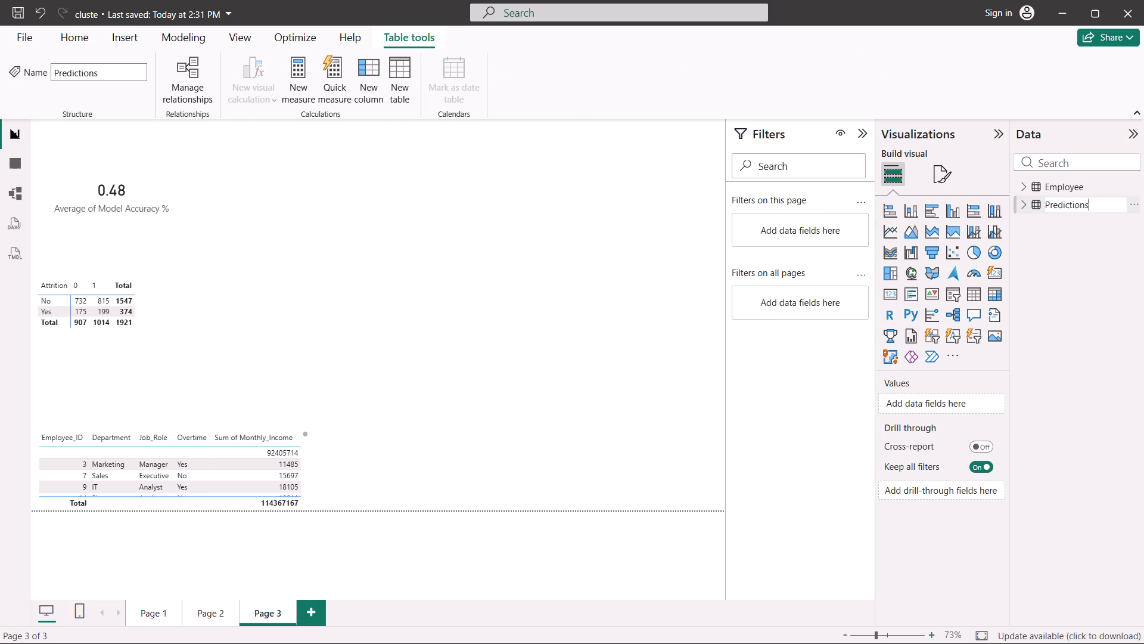
left_click(1031, 210)
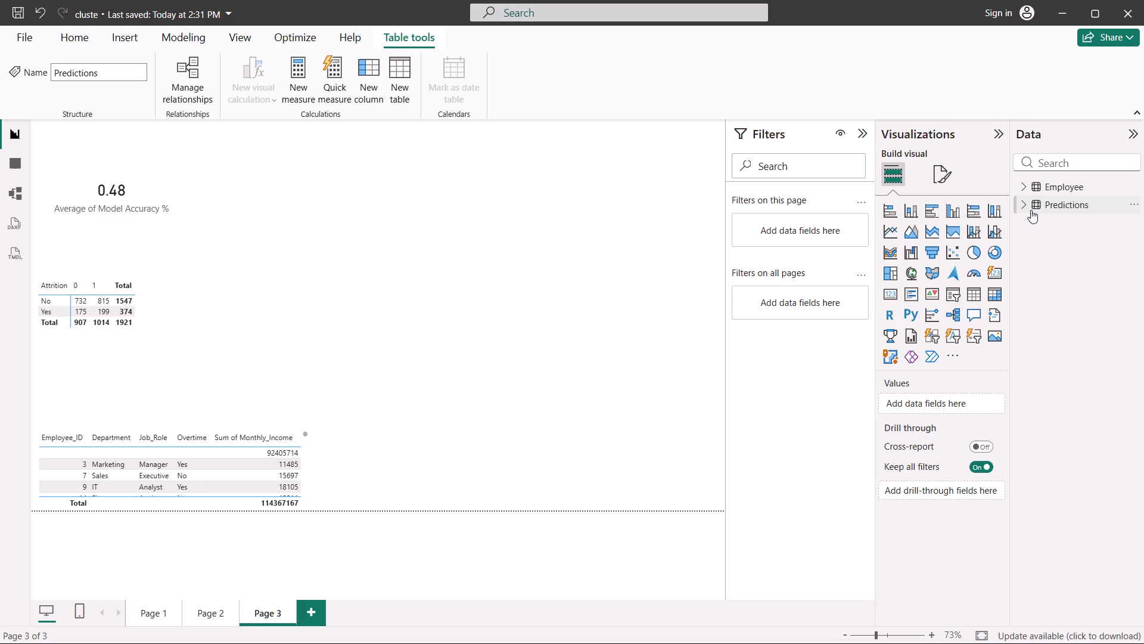
left_click(1033, 206)
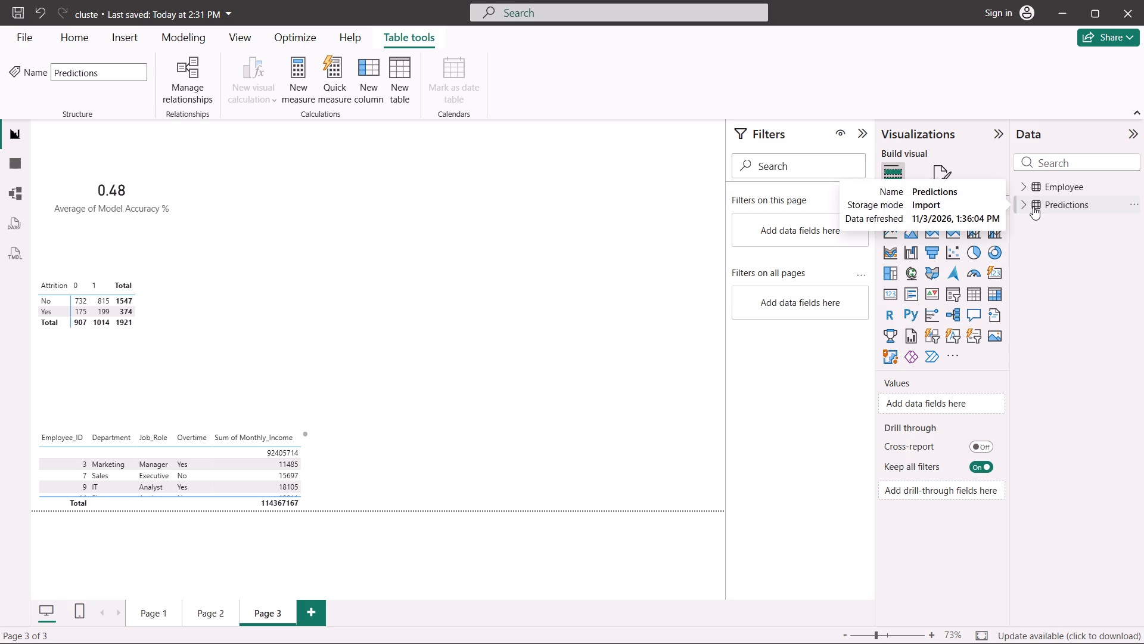
left_click(1027, 202)
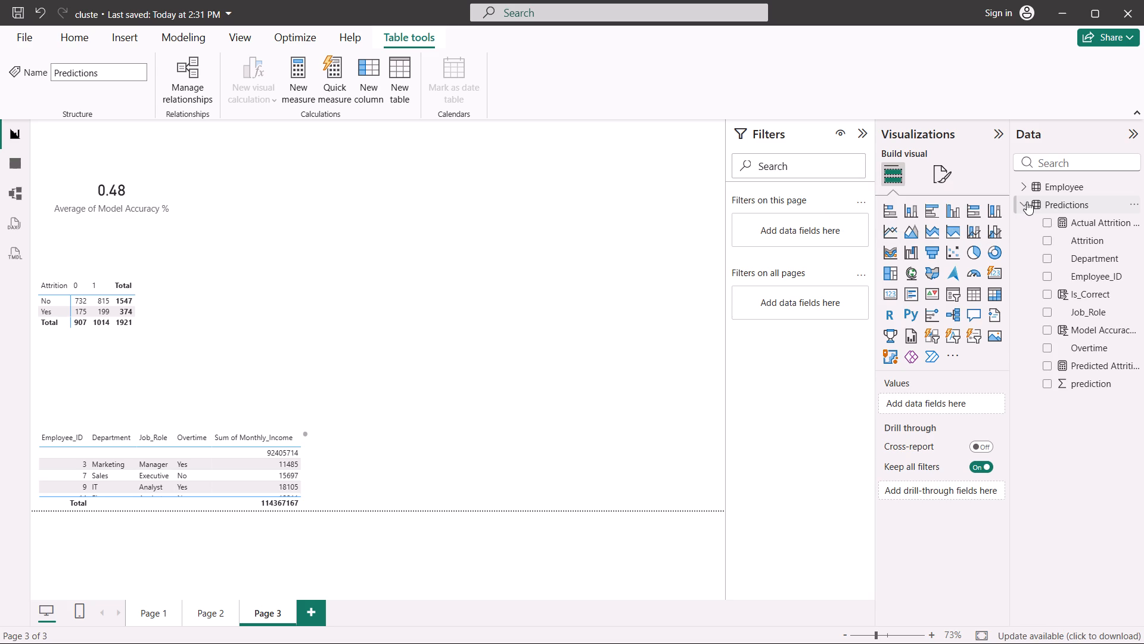
right_click(1066, 208)
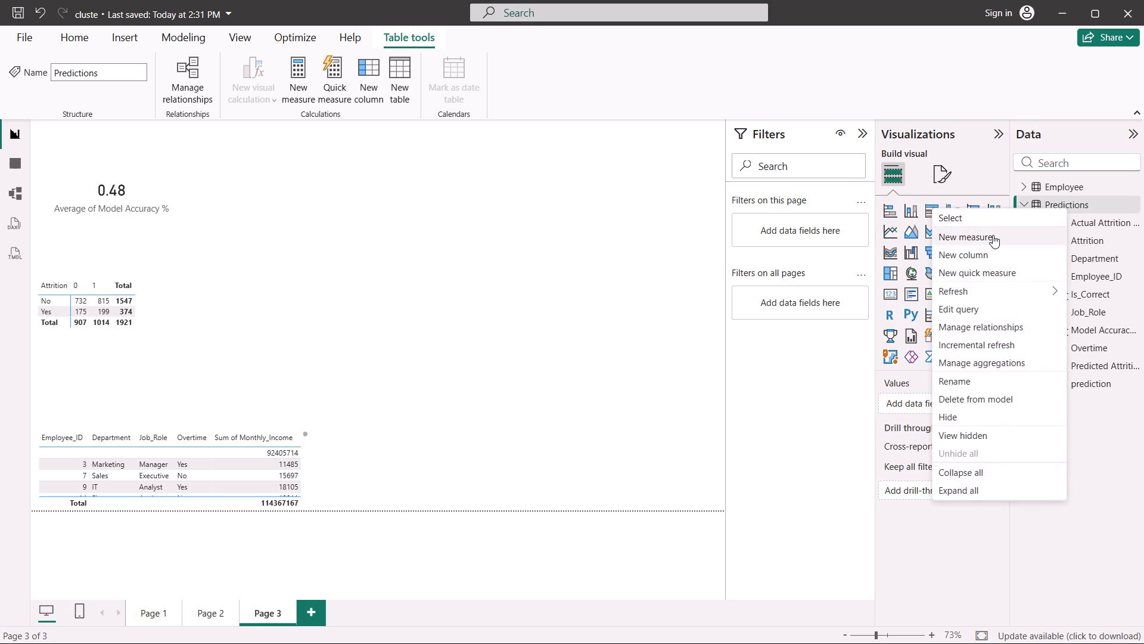
left_click(992, 236)
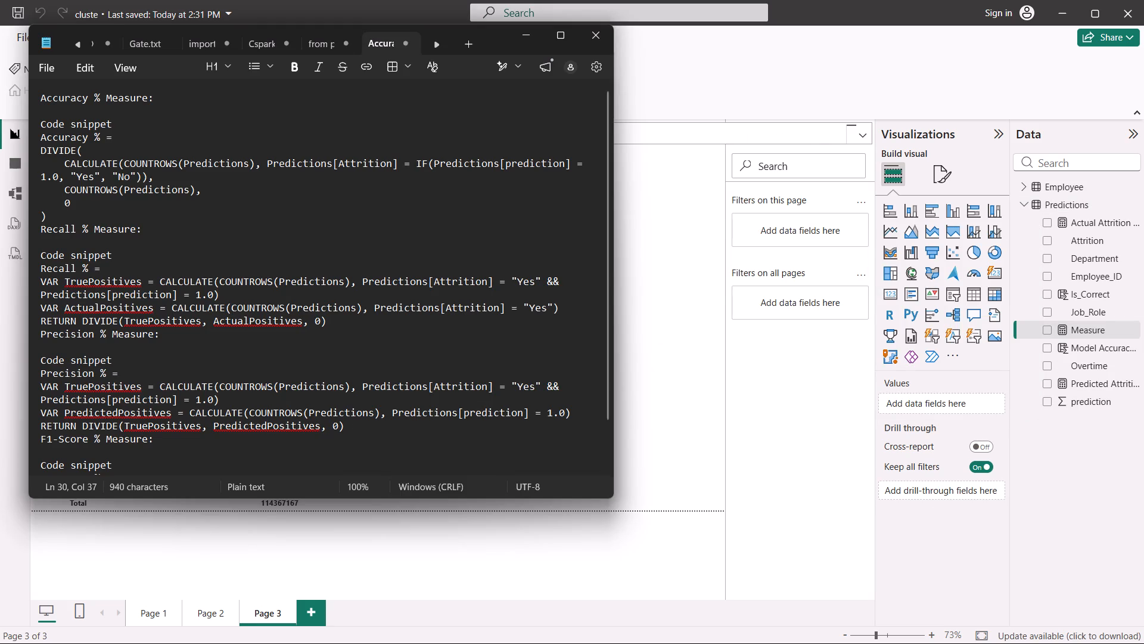
Copy the full Accuracy % definition from Notepad and enter it as the formula of the new Predictions measure in Power BI.
left_click_drag(41, 138, 88, 174)
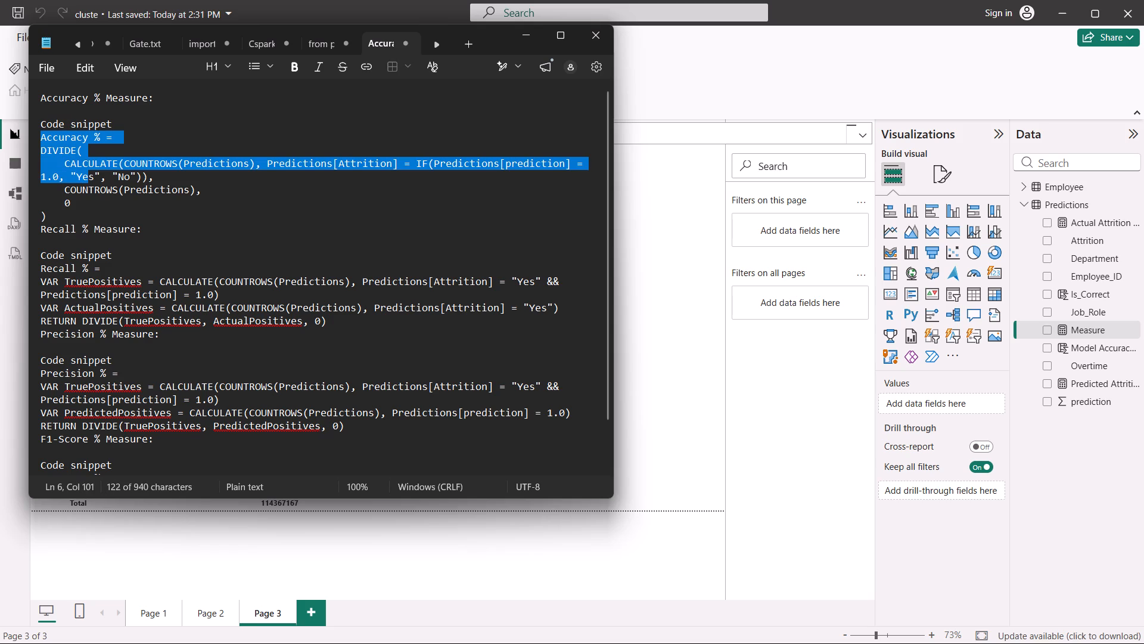
left_click_drag(88, 174, 94, 205)
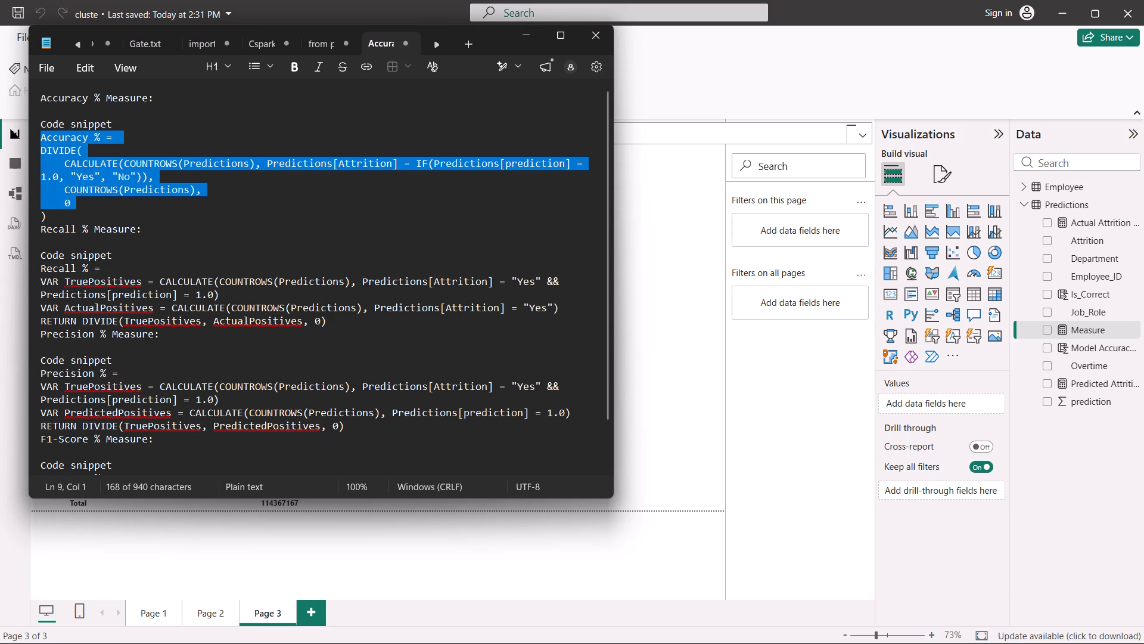
left_click_drag(94, 205, 93, 218)
left_click_drag(93, 218, 63, 209)
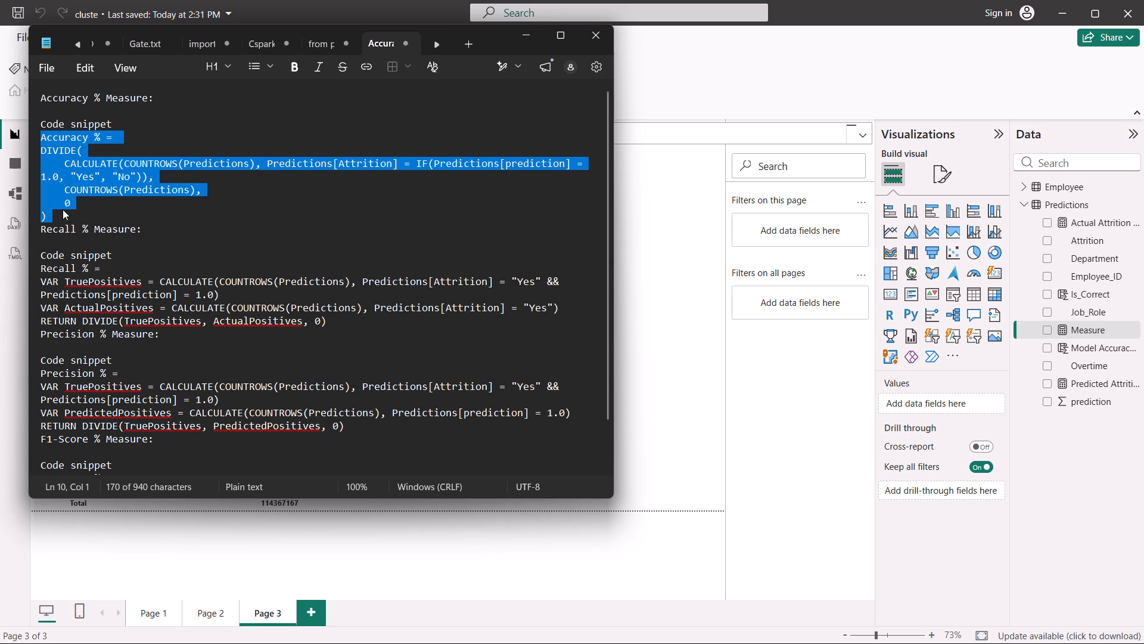
key("ctrl+c")
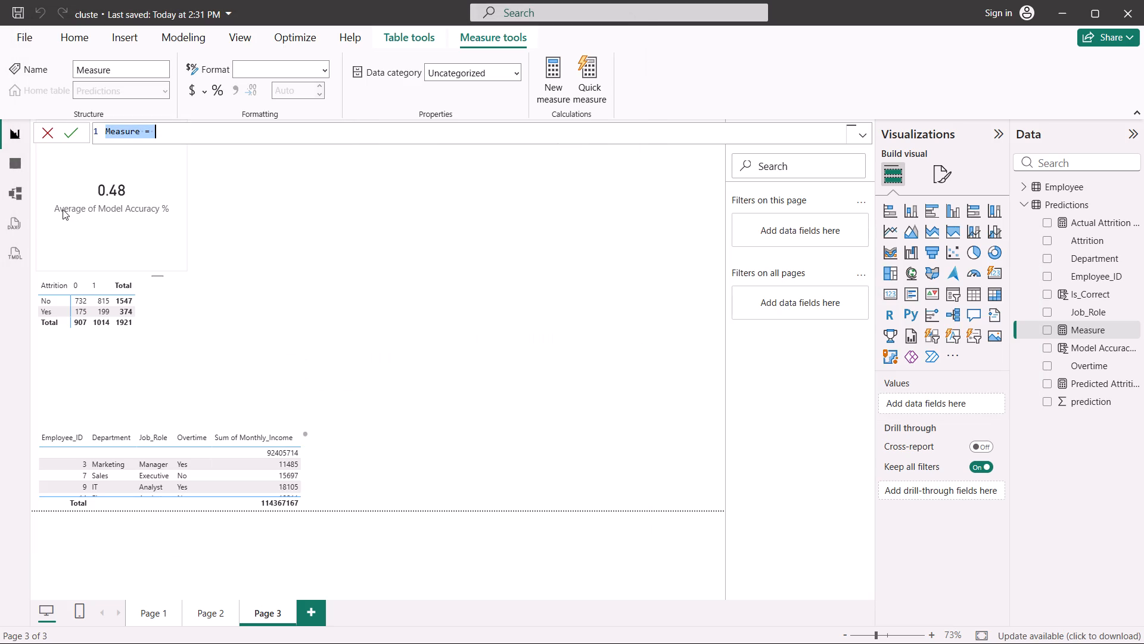
key("ctrl+v")
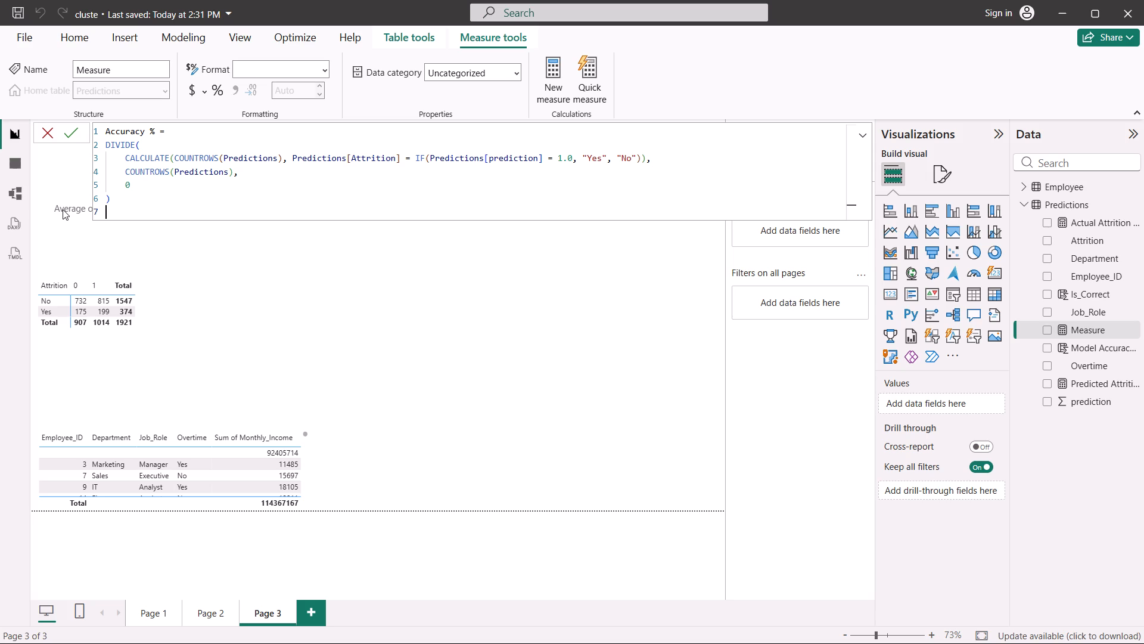
key("Return")
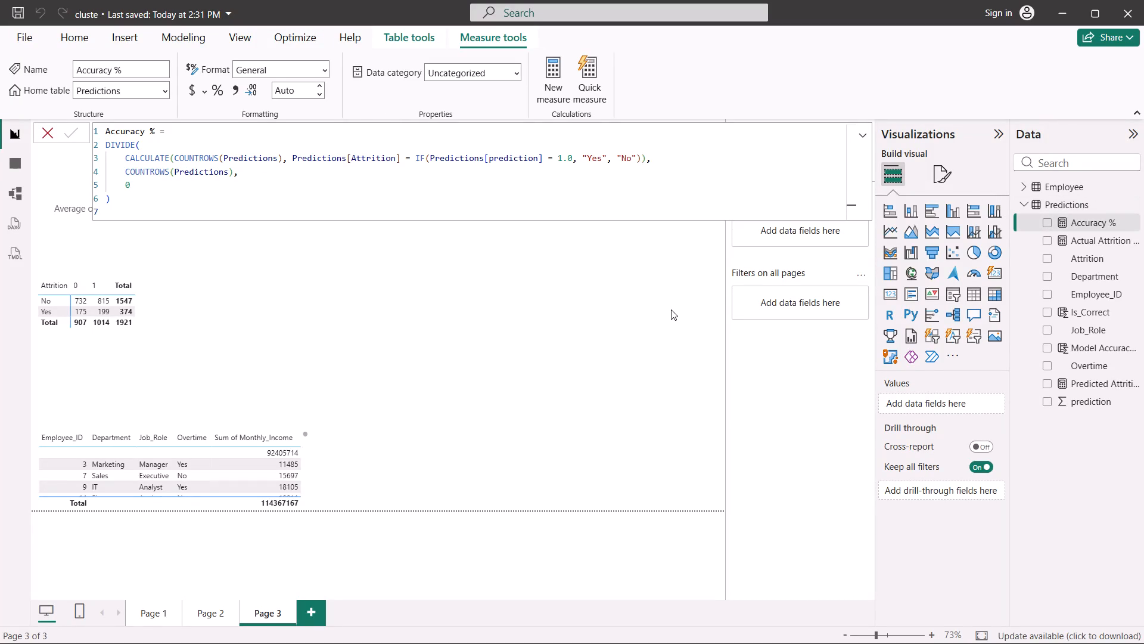
left_click(1093, 216)
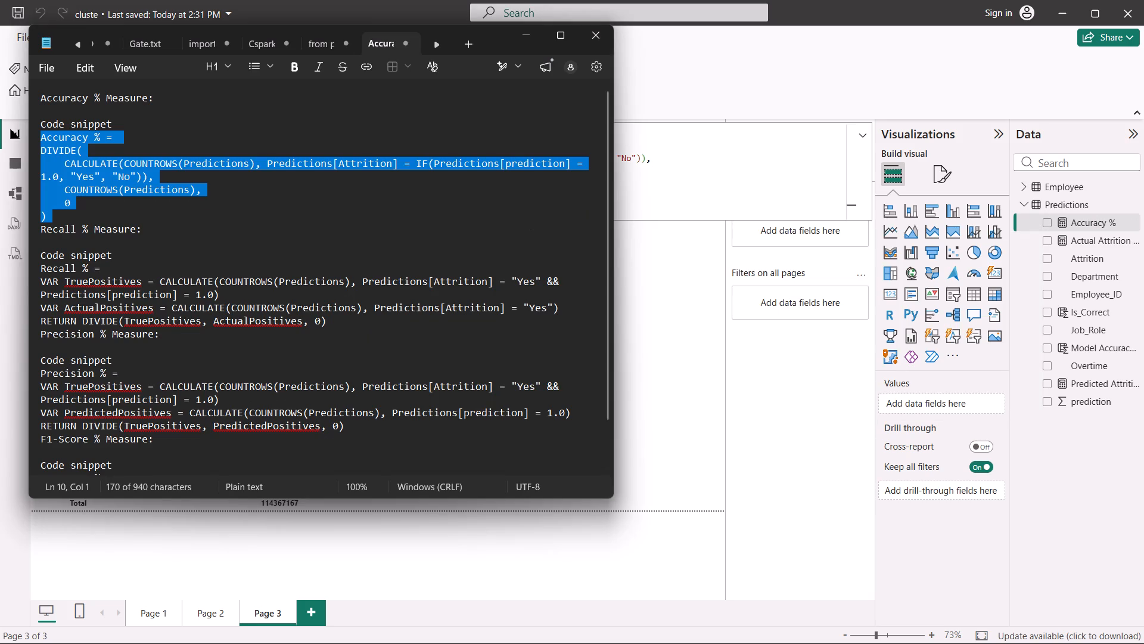
Copy the Recall % definition from Notepad and add it as a new measure in Power BI's Predictions table.
left_click(40, 267)
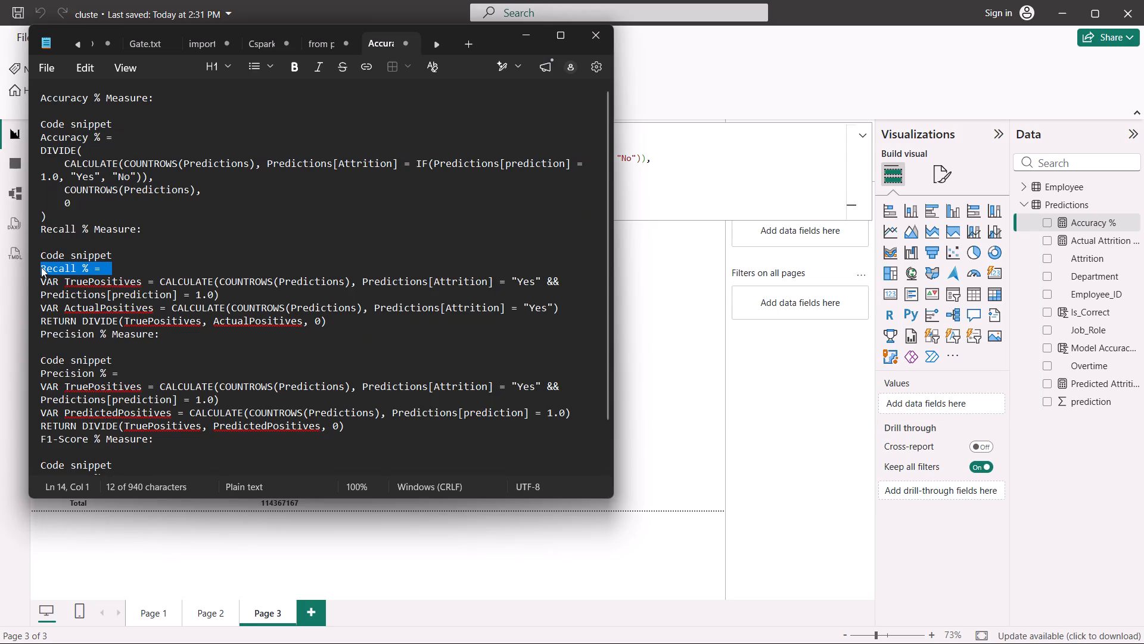
left_click(41, 267)
left_click_drag(41, 267, 102, 299)
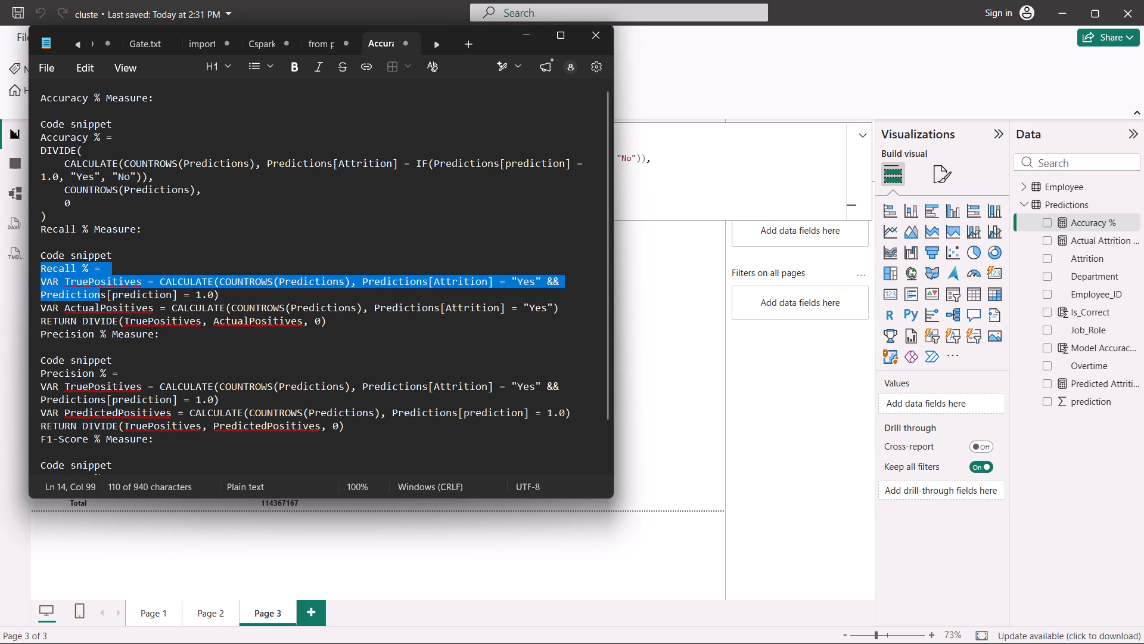
left_click_drag(102, 299, 319, 314)
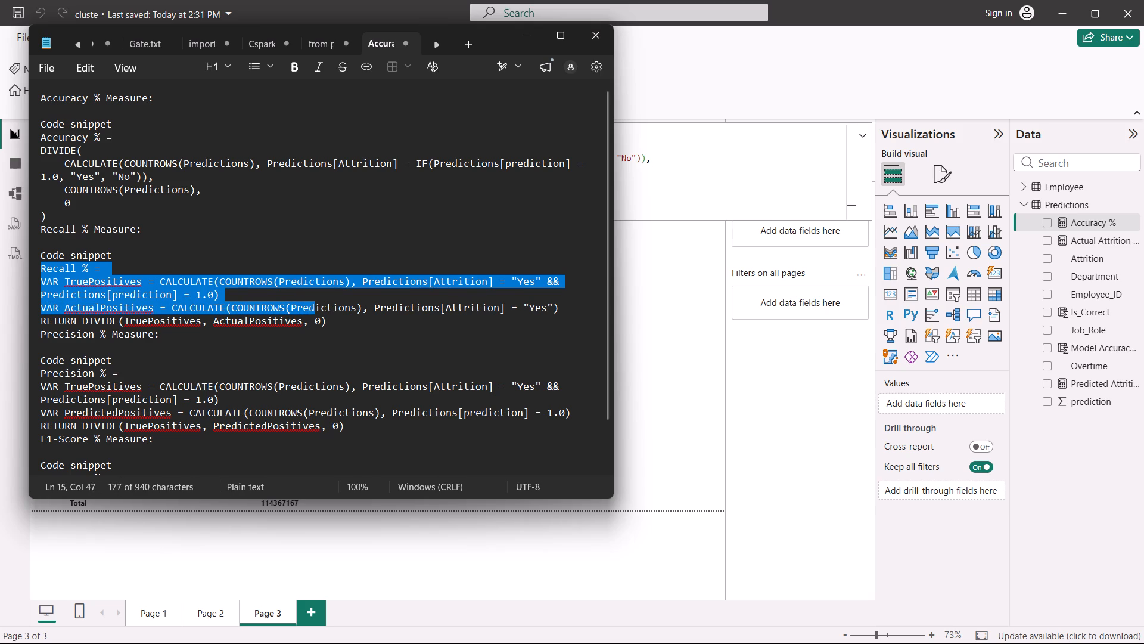
left_click_drag(319, 314, 329, 324)
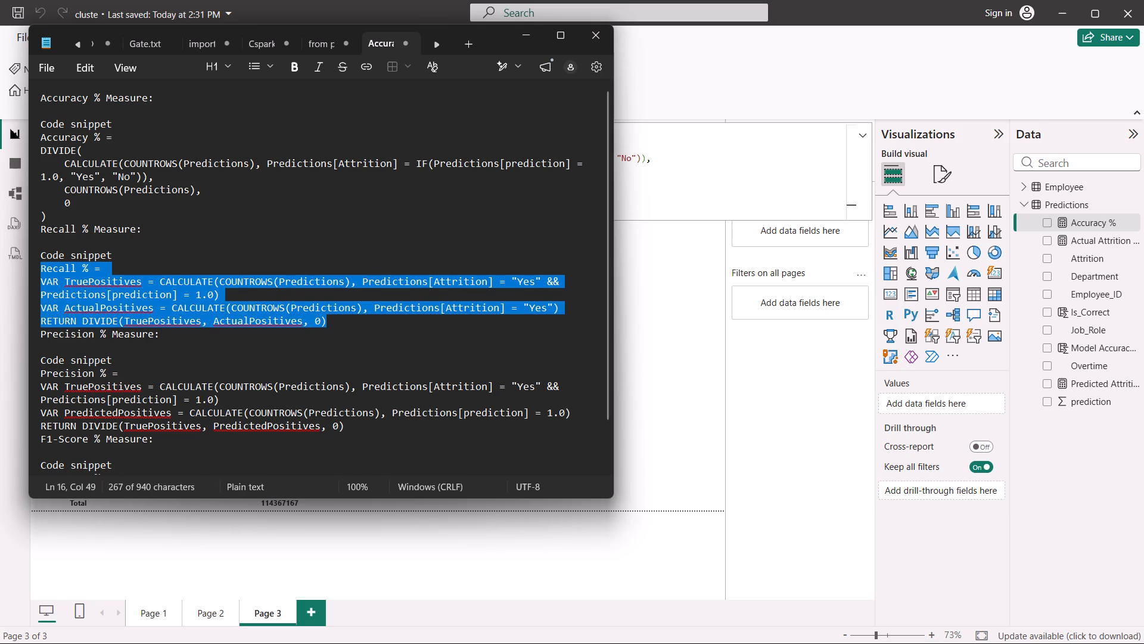
key("ctrl+c")
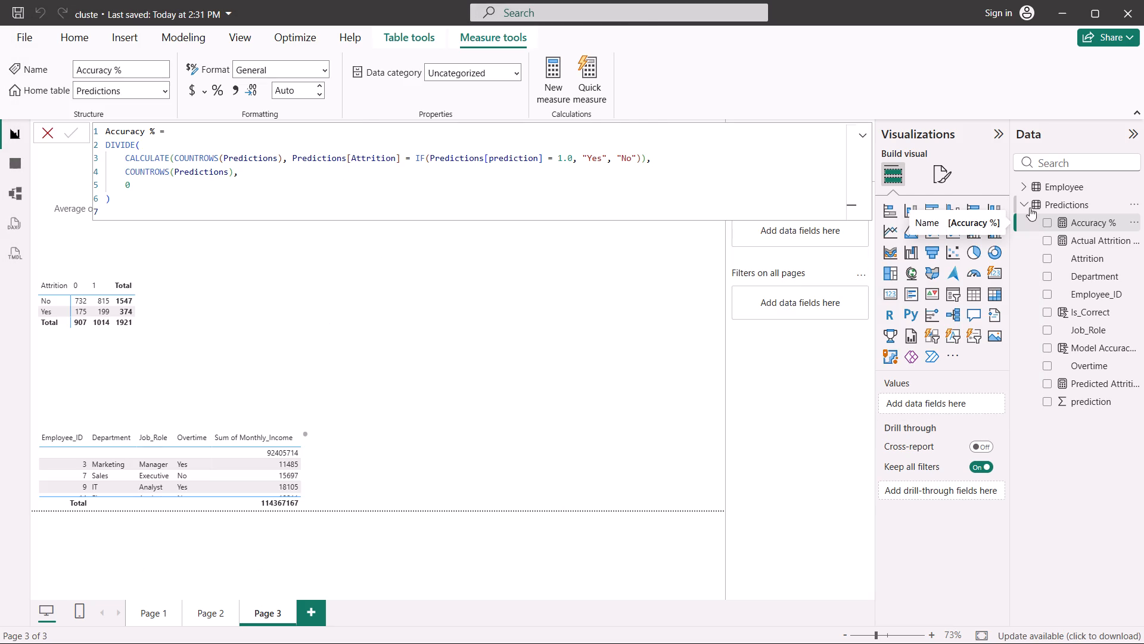
right_click(1066, 204)
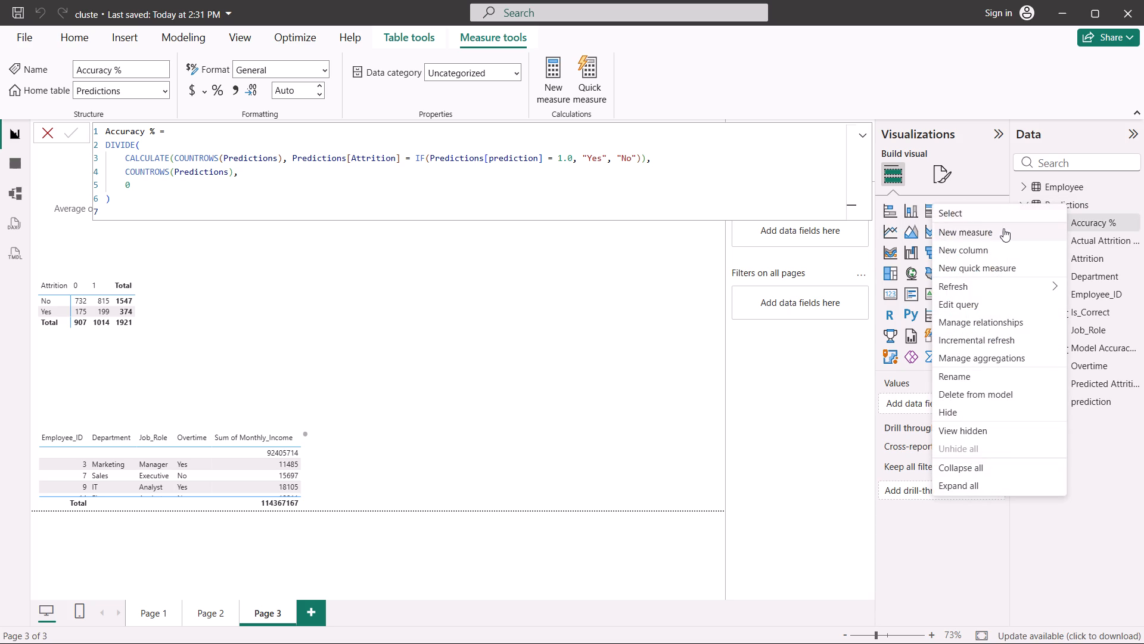
left_click(997, 231)
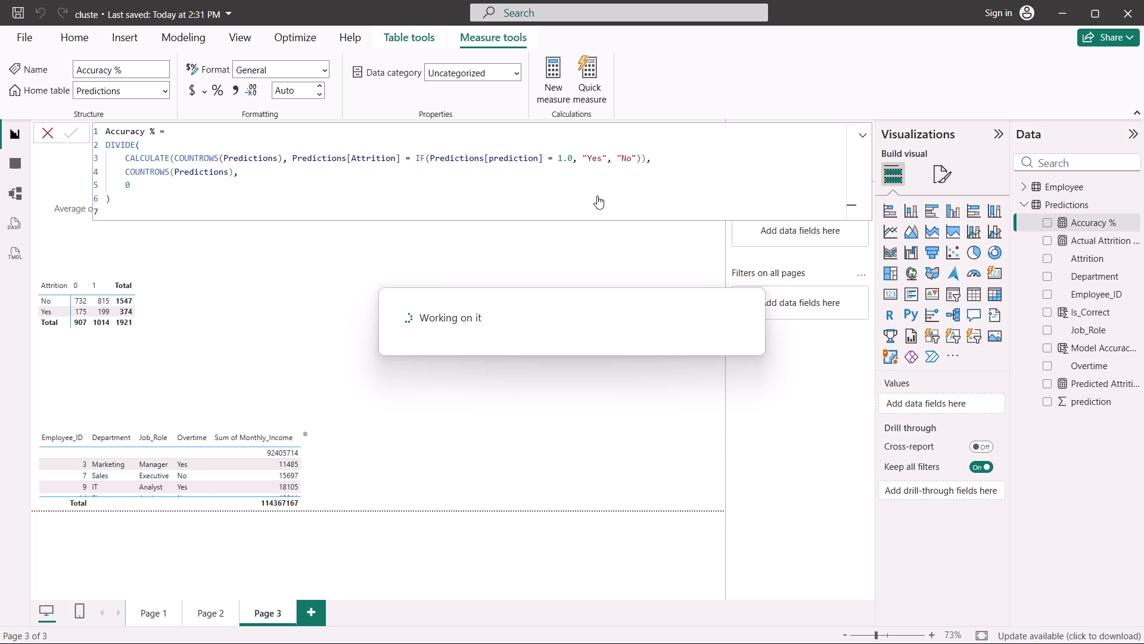
key("ctrl+v")
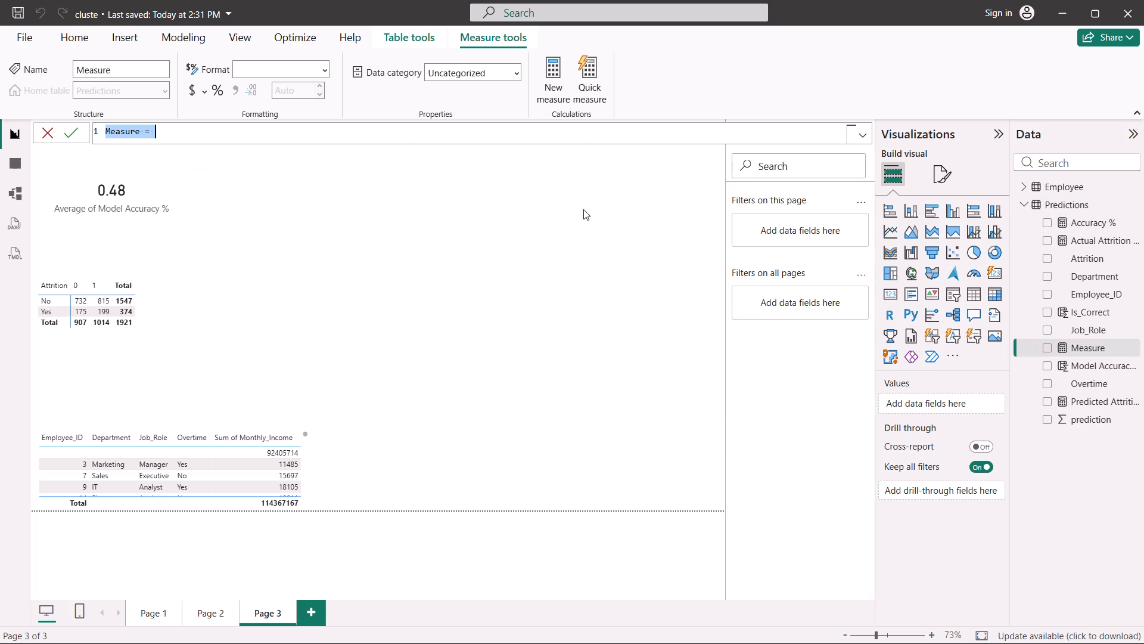
key("Return")
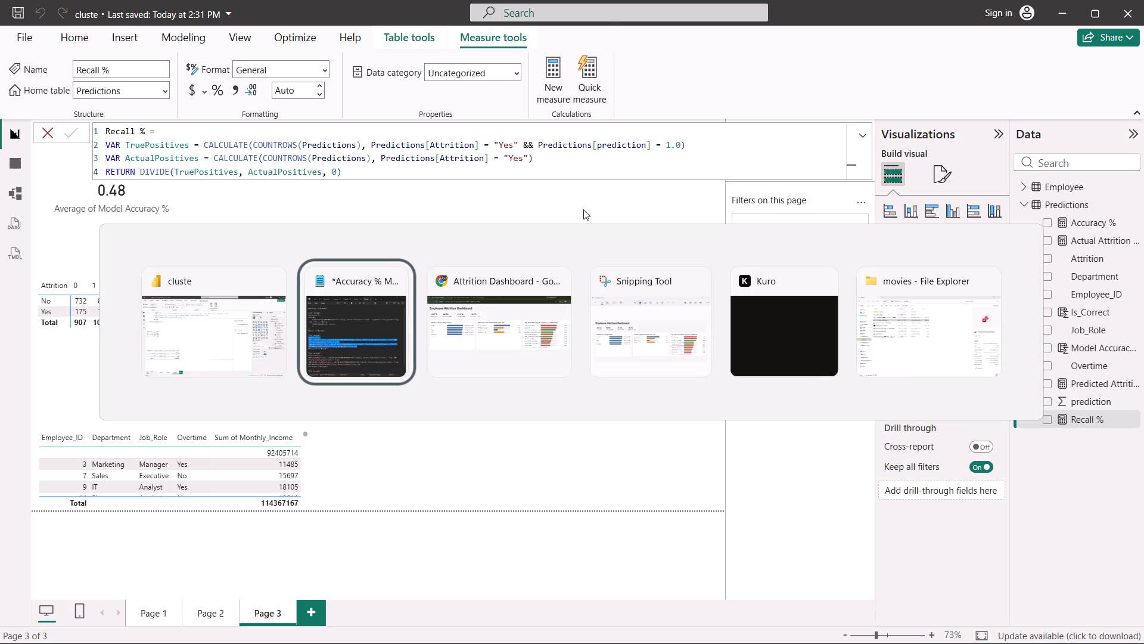
Copy the Precision % definition from Notepad and replace the whole Recall % measure formula in Power BI with it.
scroll(292, 318, "down", 1)
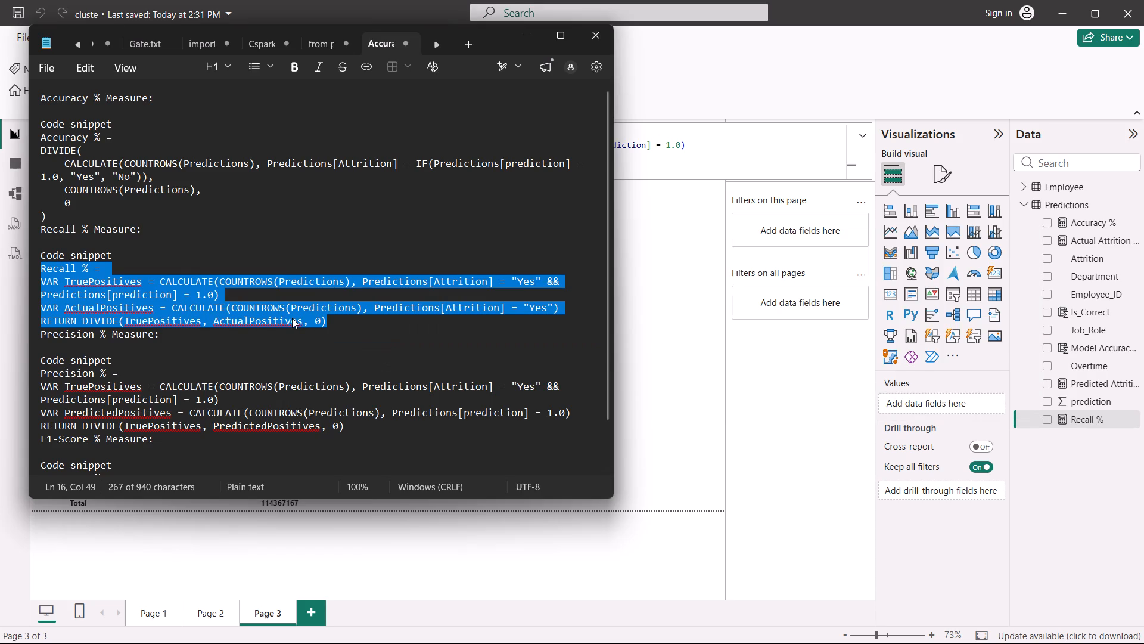
left_click(106, 372)
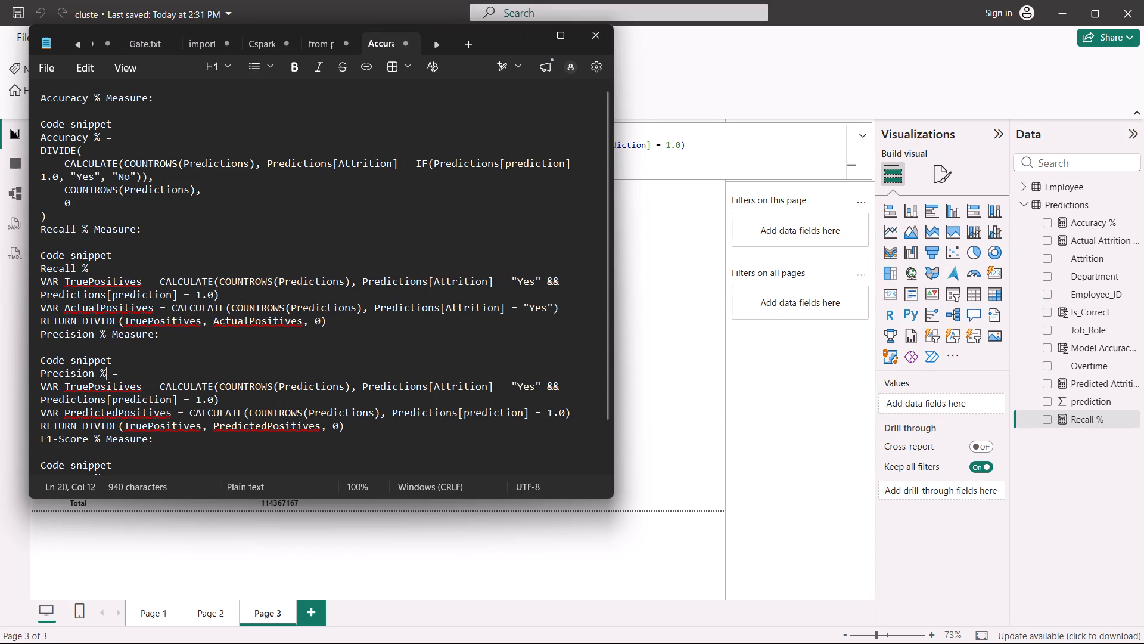
left_click_drag(41, 371, 139, 401)
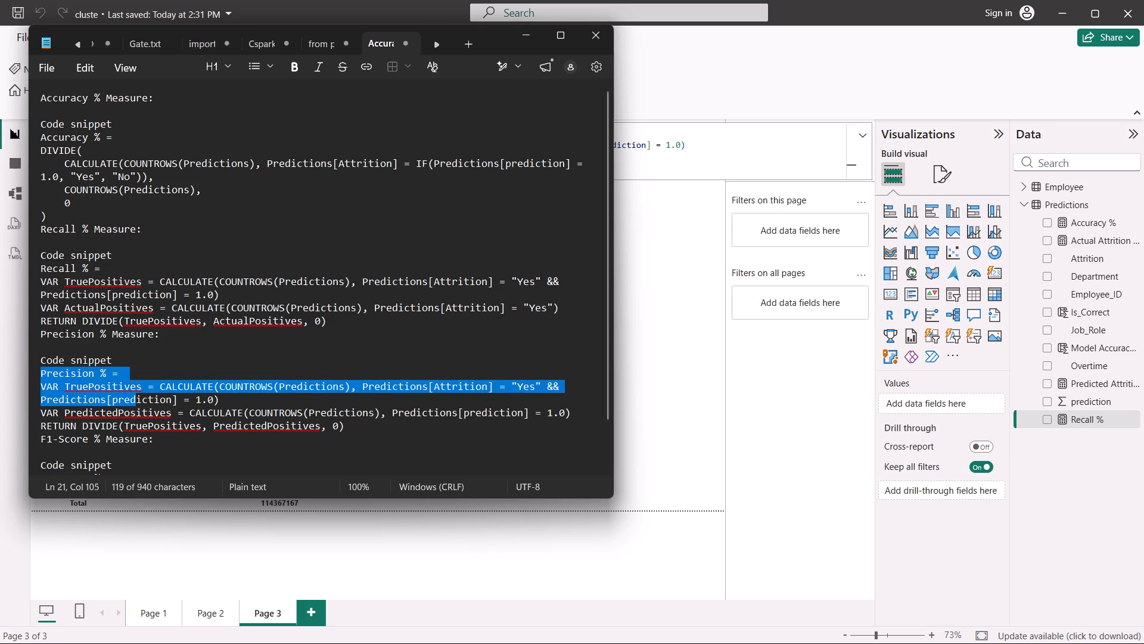
left_click_drag(139, 401, 340, 425)
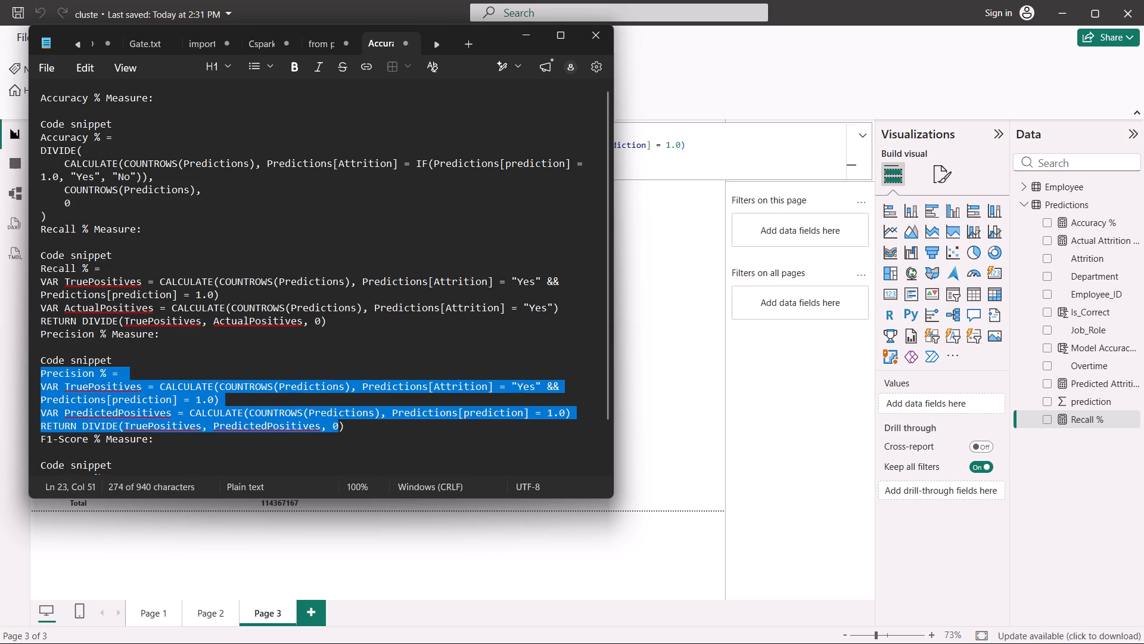
left_click_drag(340, 425, 344, 428)
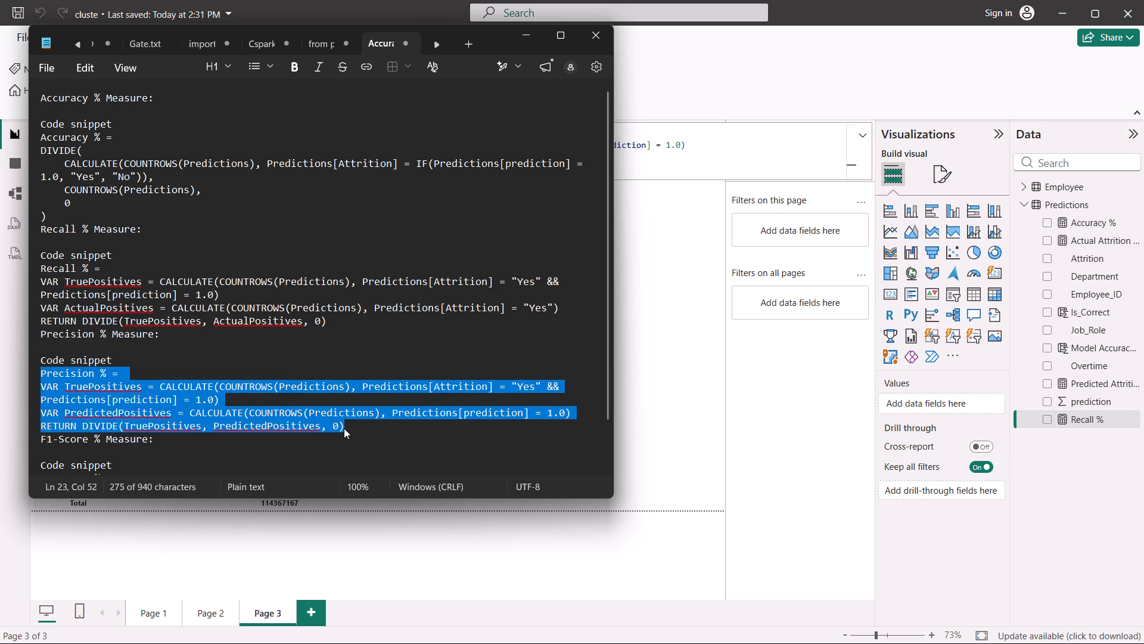
key("ctrl+c")
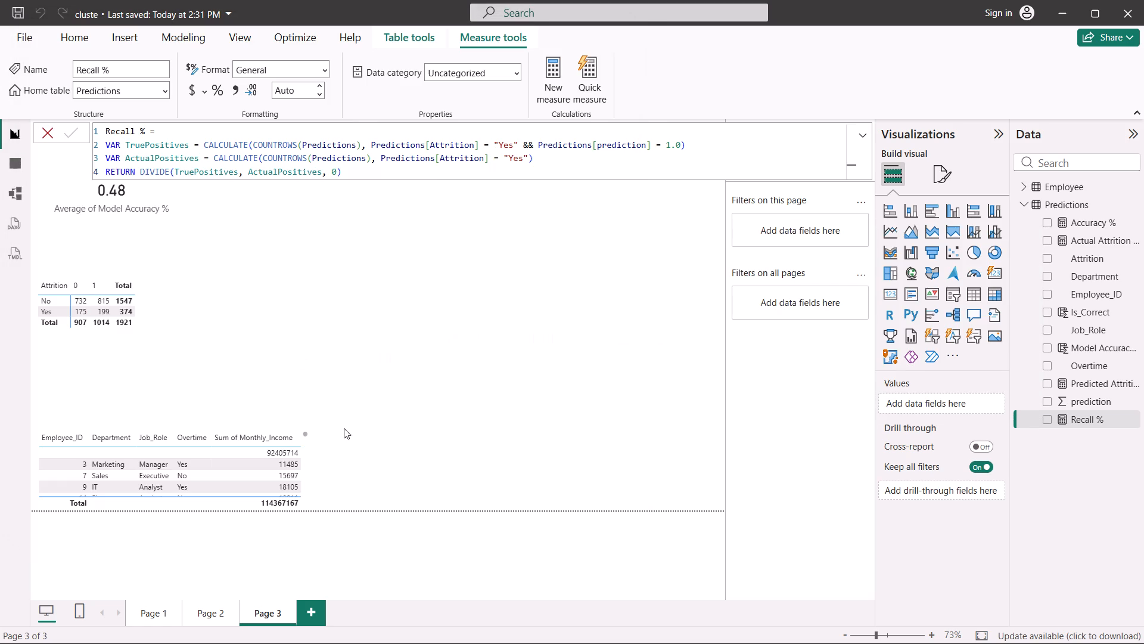
left_click(362, 170)
key("ctrl+a")
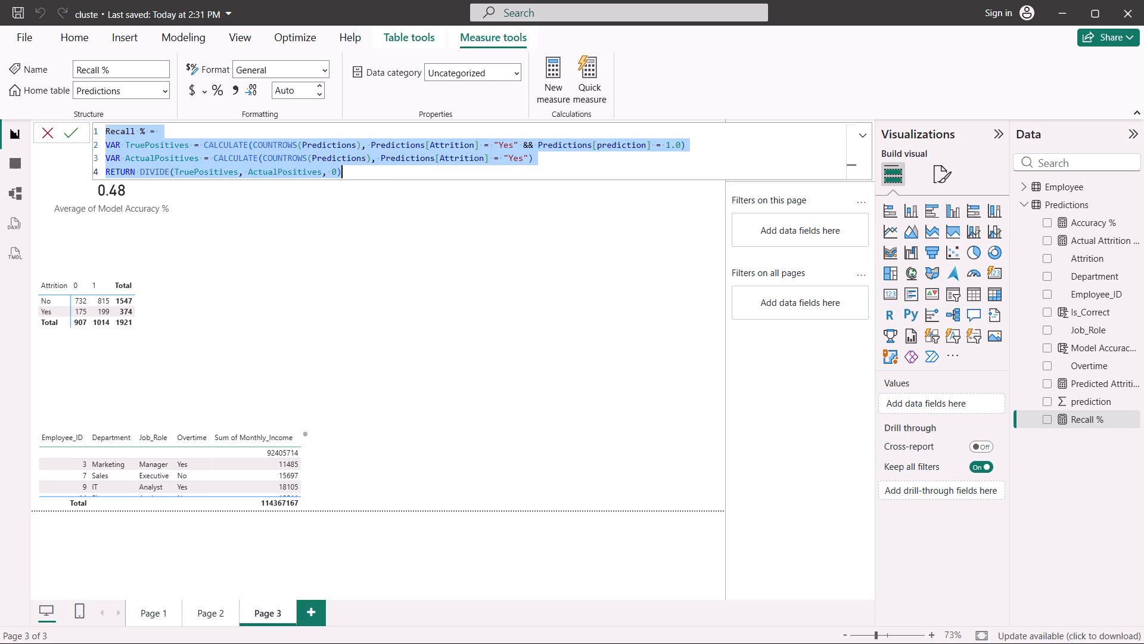
key("ctrl+v")
key("Return")
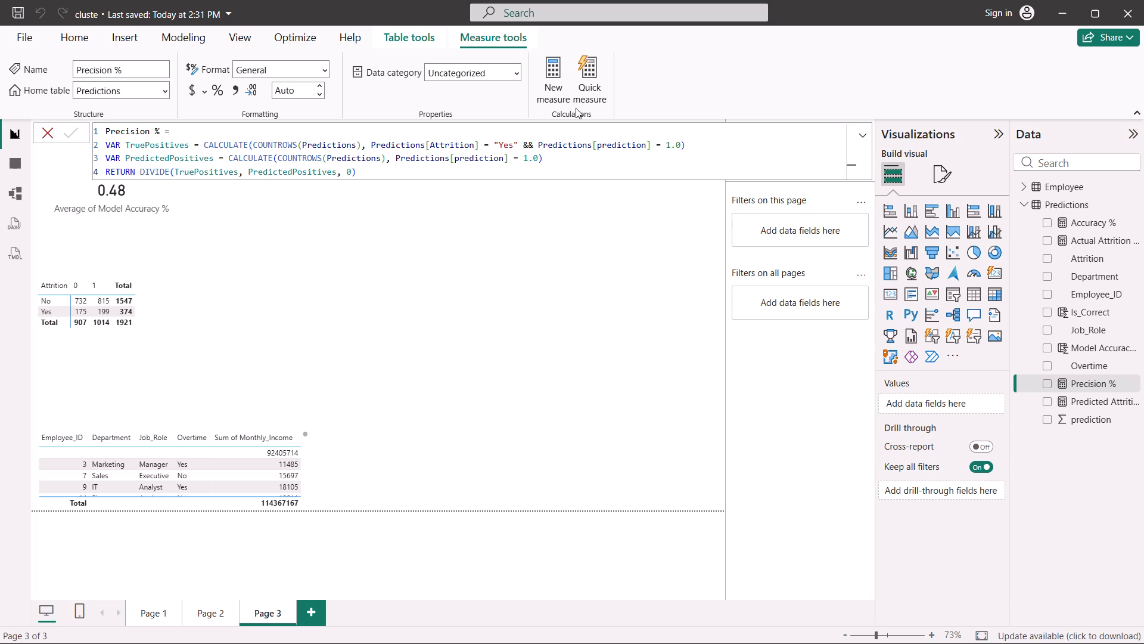
Add another new measure to the Predictions table and enter the Recall % definition copied from Notepad as its formula.
right_click(1046, 205)
left_click(974, 233)
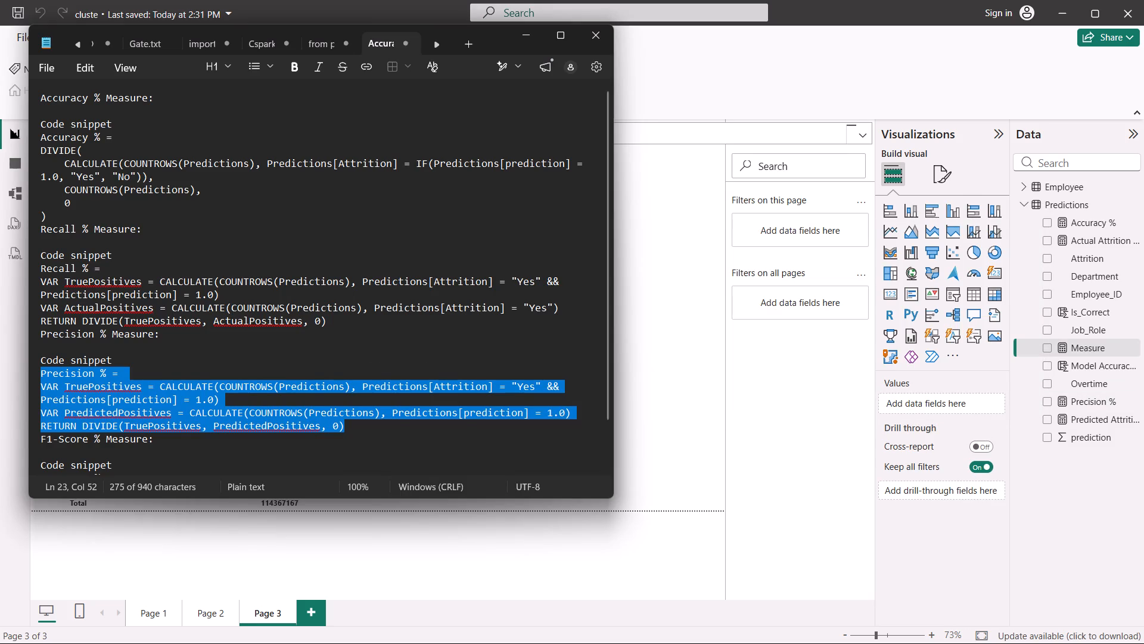
left_click_drag(42, 271, 284, 308)
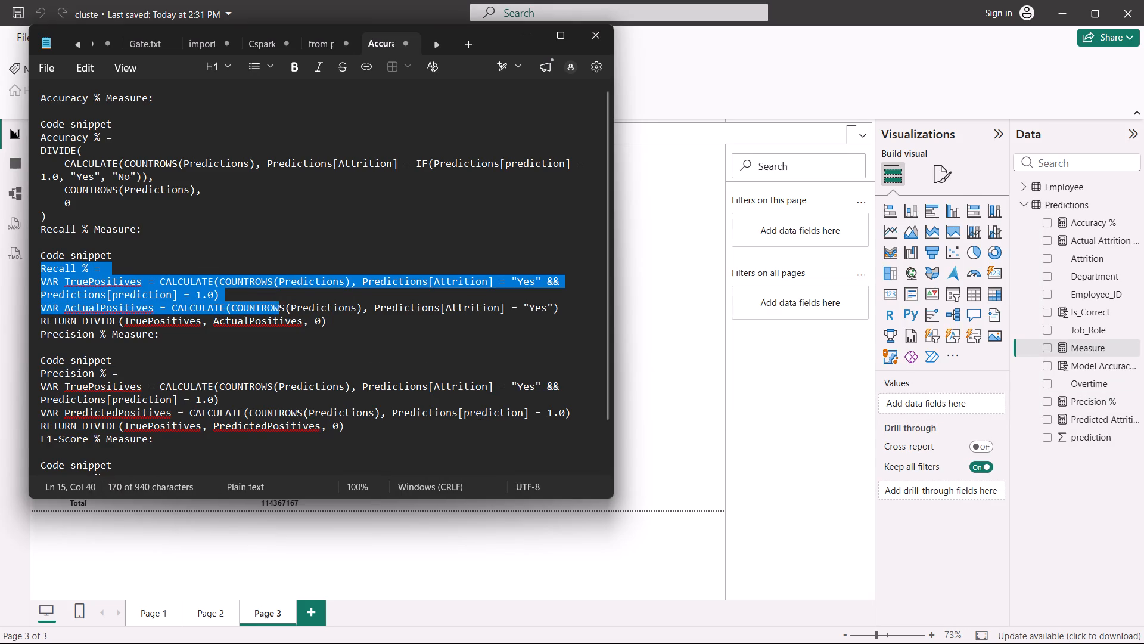
left_click_drag(284, 308, 324, 321)
key("ctrl+c")
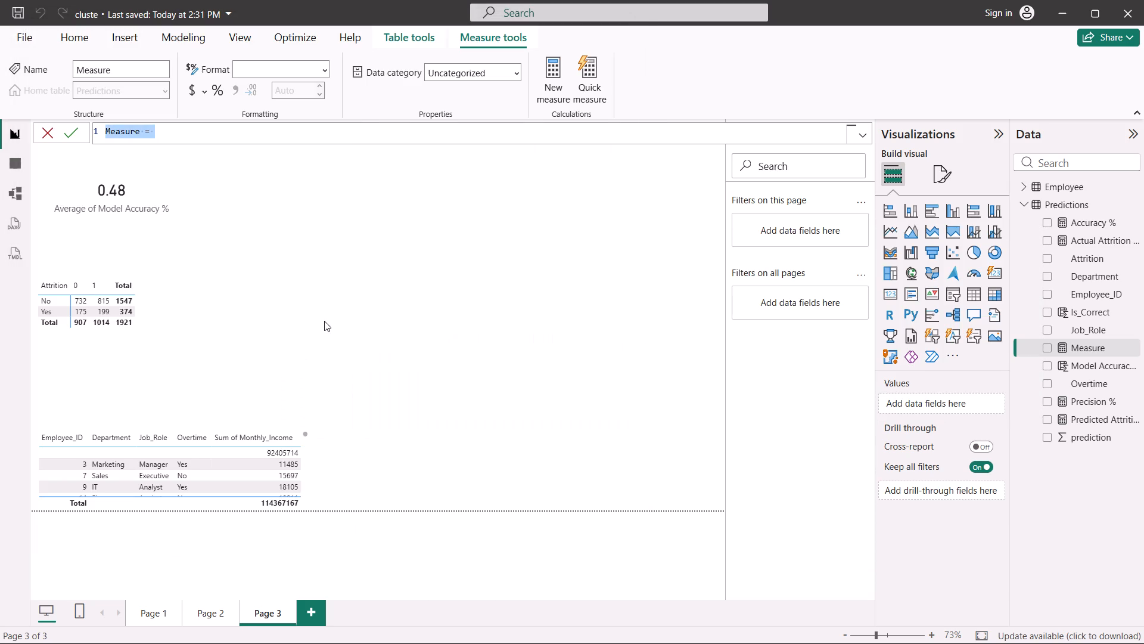
key("ctrl+v")
key("Return")
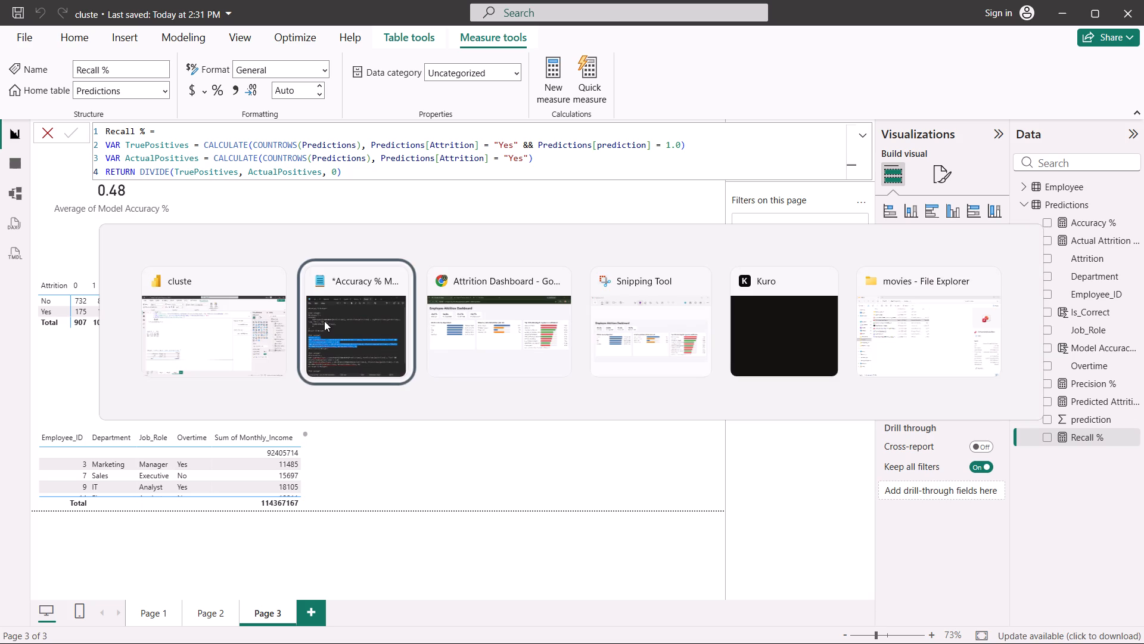
Copy the full F1 Score % definition from Notepad and add it as a new measure in Power BI's Predictions table.
scroll(294, 395, "down", 1)
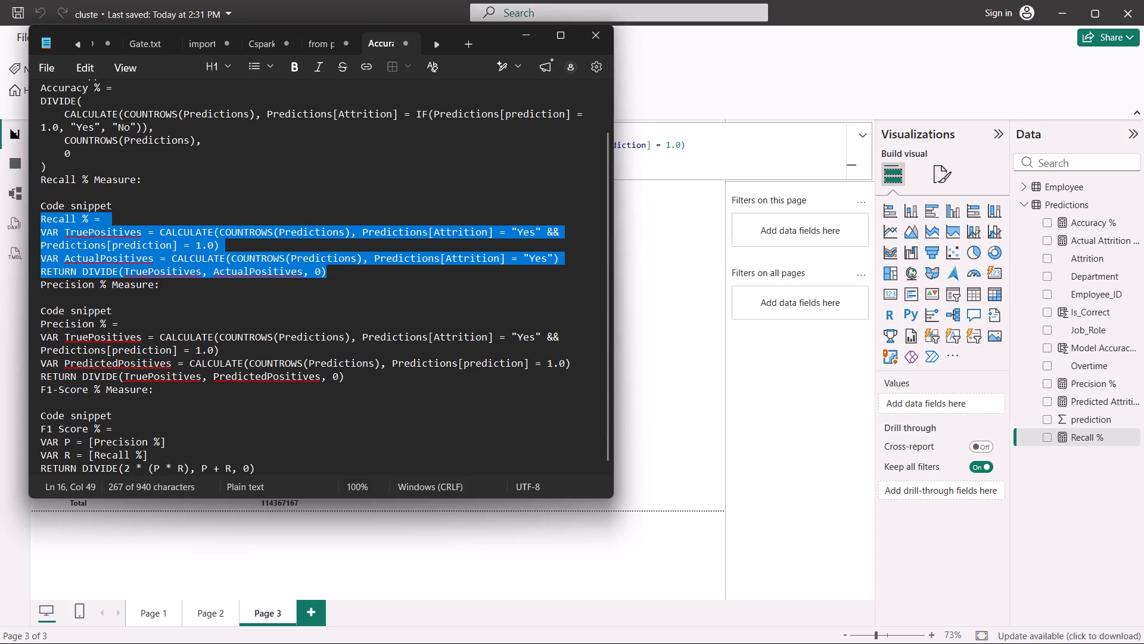
scroll(294, 395, "down", 8)
left_click(95, 428)
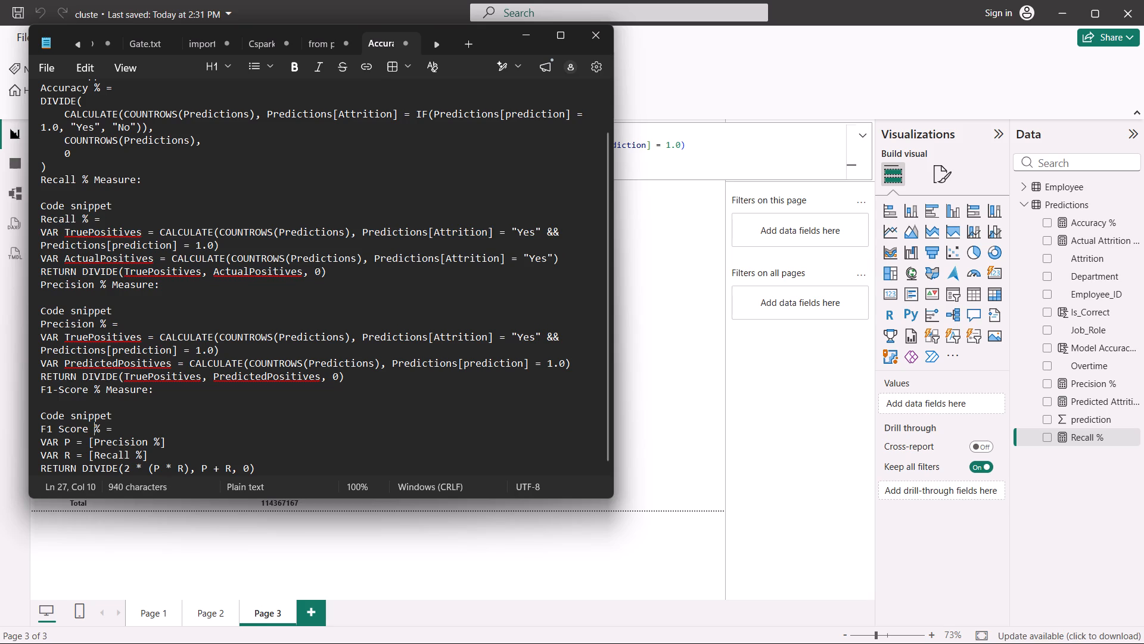
left_click_drag(41, 426, 104, 448)
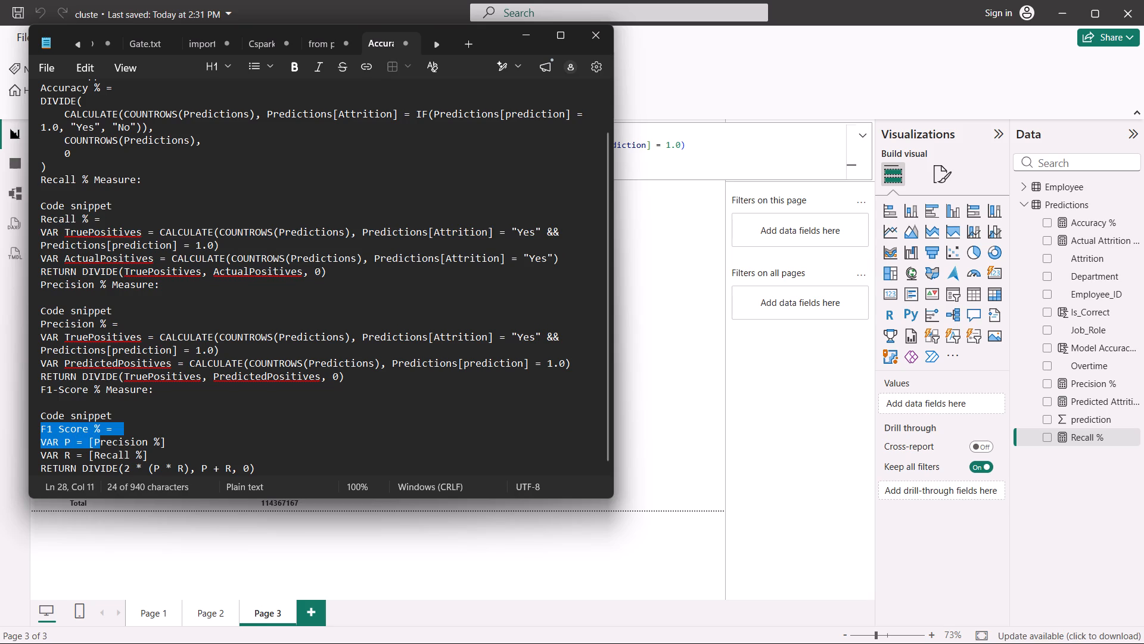
left_click_drag(104, 448, 303, 540)
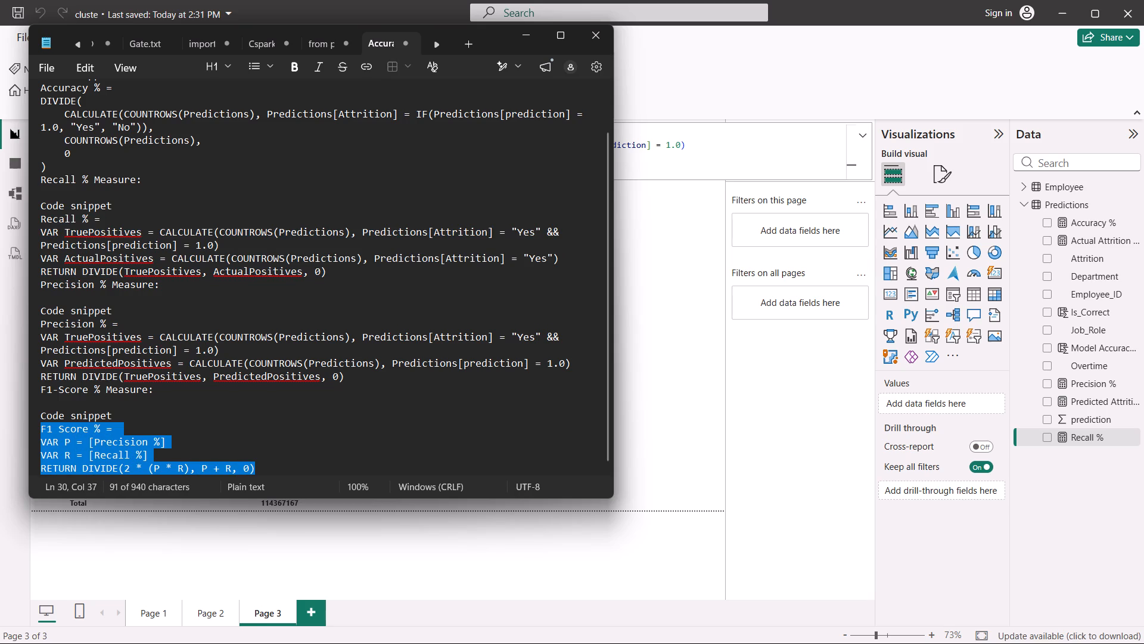
left_click_drag(303, 540, 268, 465)
key("ctrl+c")
right_click(1043, 200)
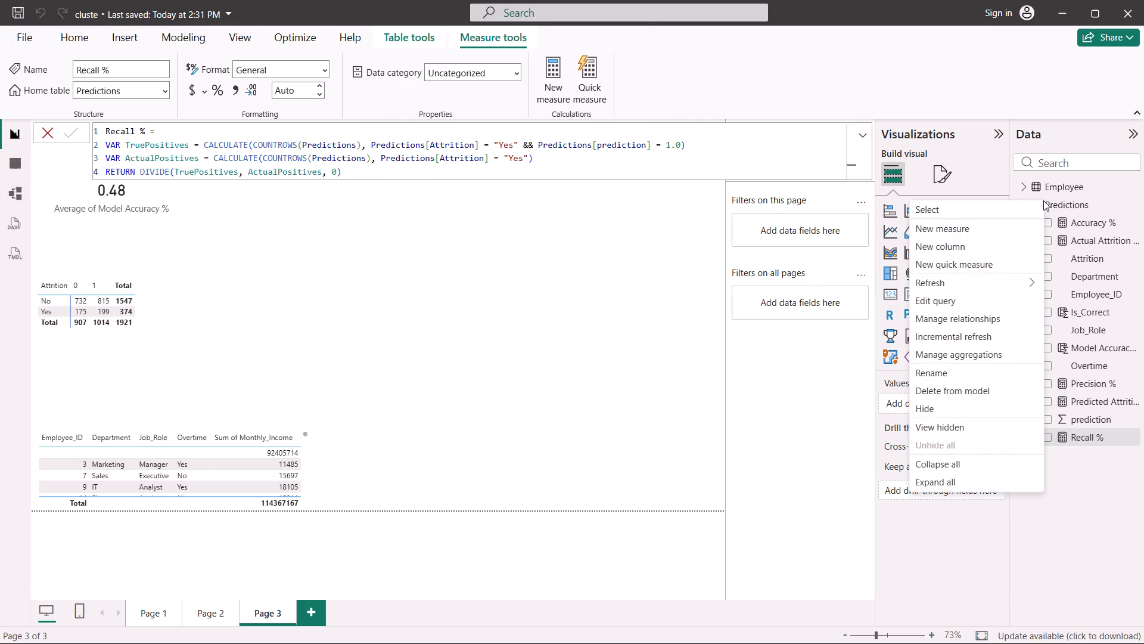
left_click(969, 224)
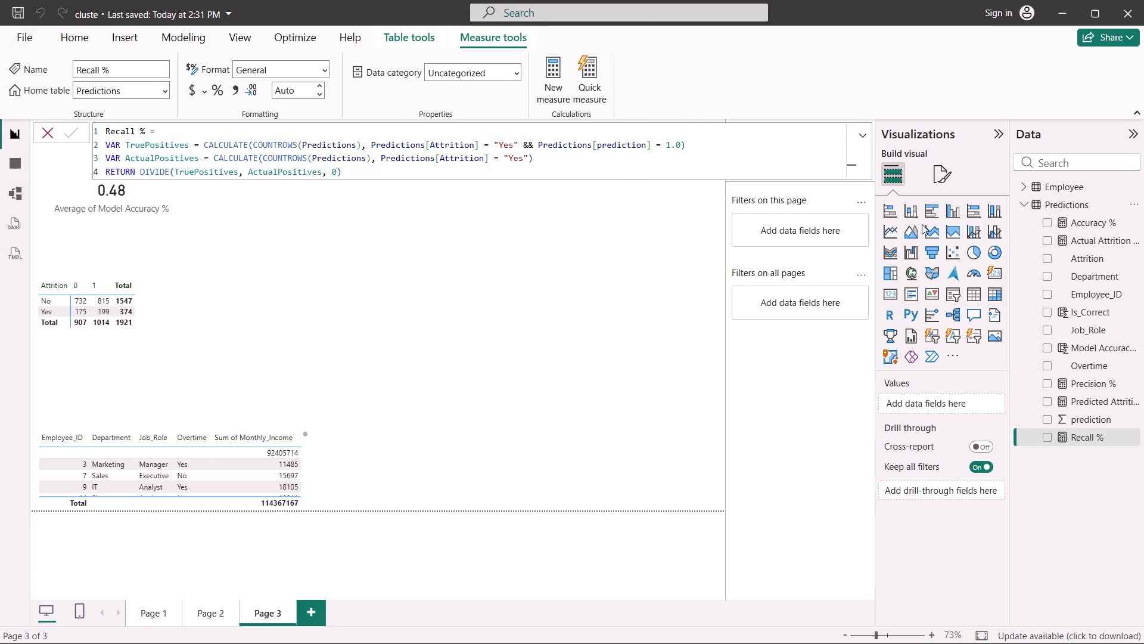
key("ctrl+v")
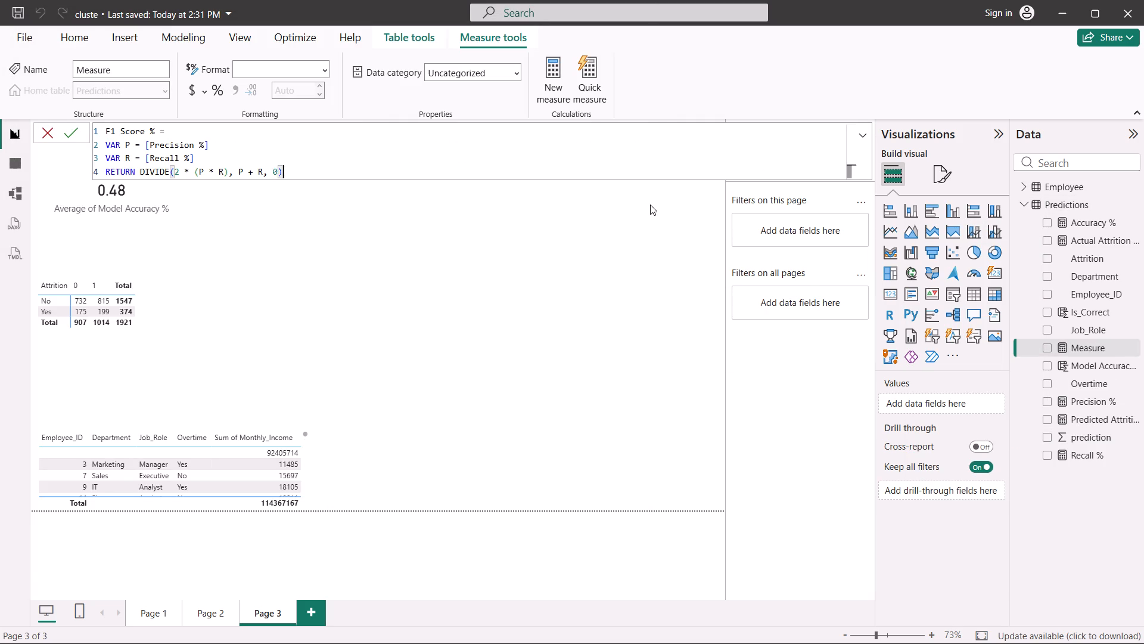
key("Return")
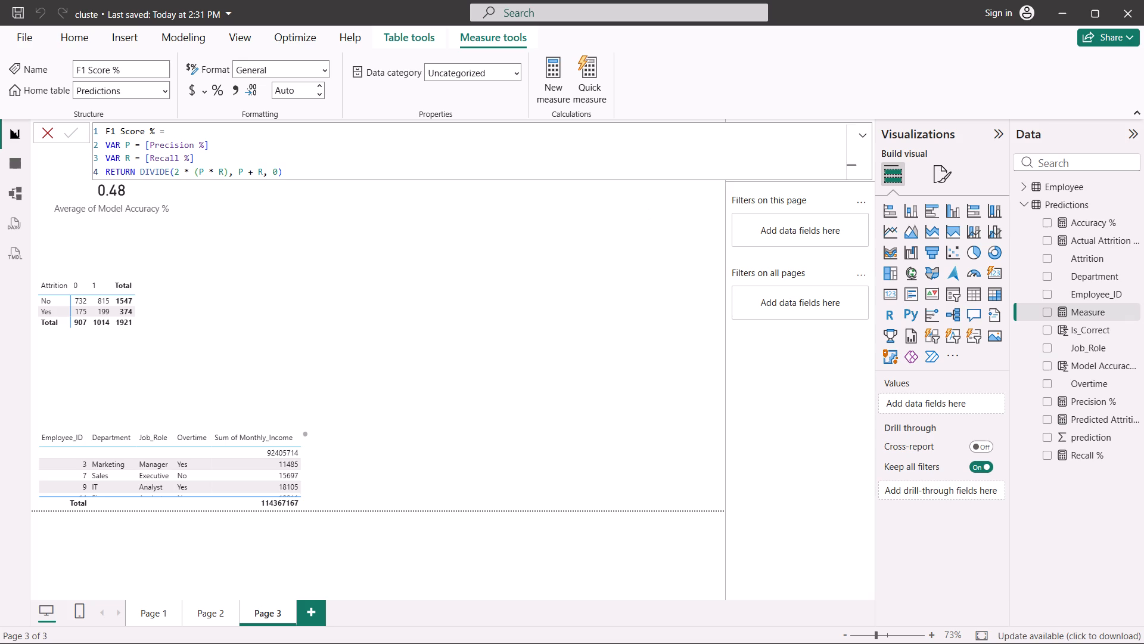
left_click(419, 324)
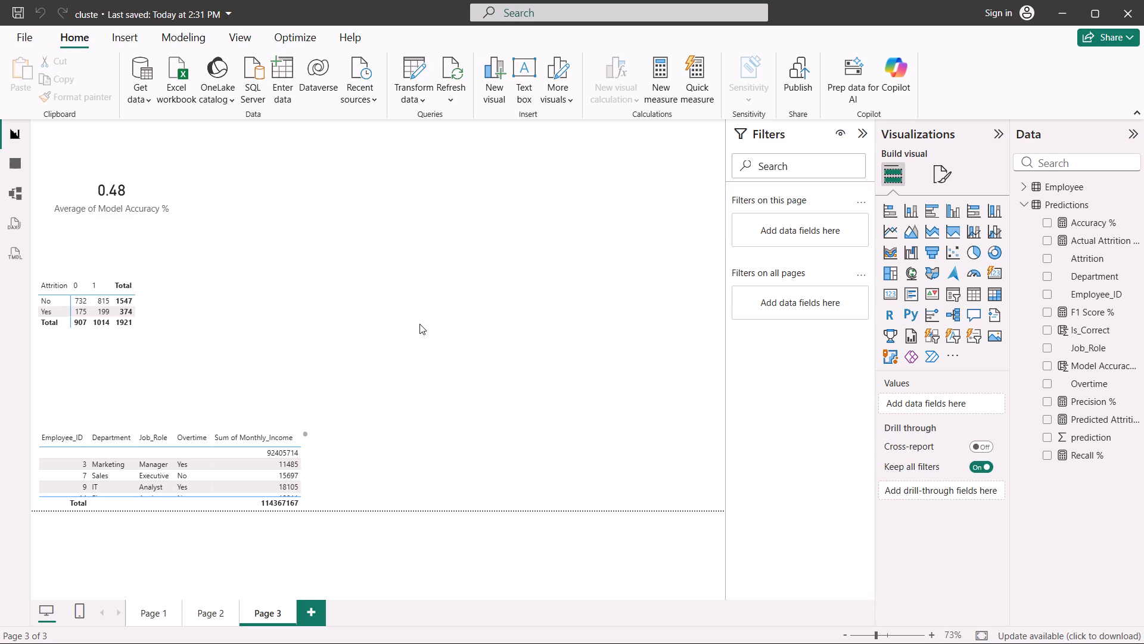
left_click(419, 324)
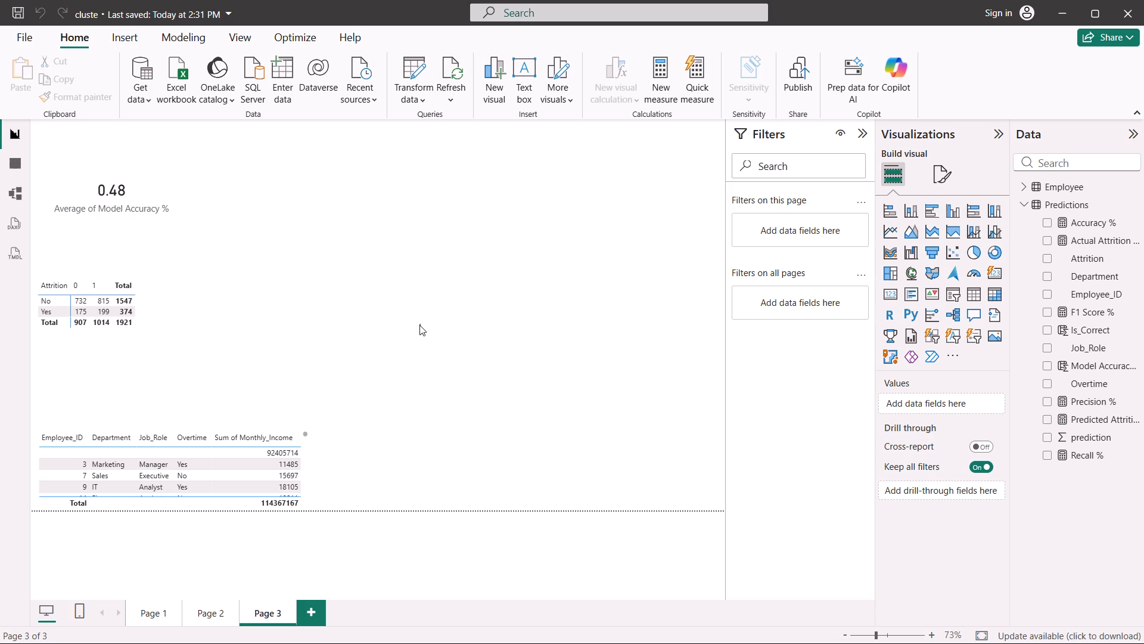
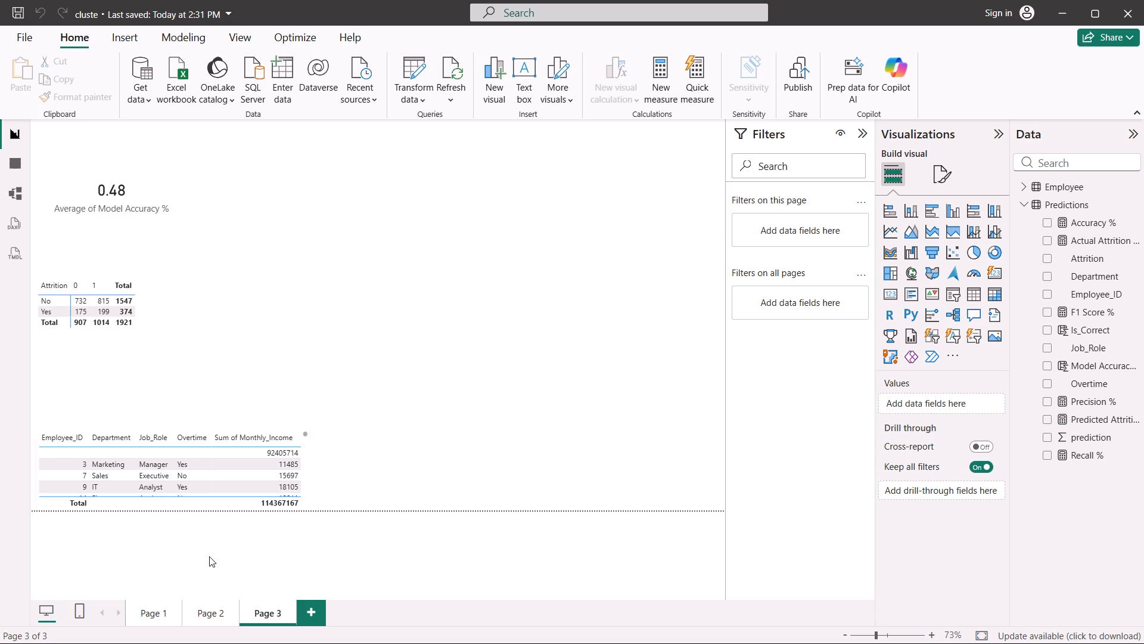
On Page 1, add a card showing Accuracy % beside the attrition-by-department bar chart and shorten it to about half its height.
left_click(157, 608)
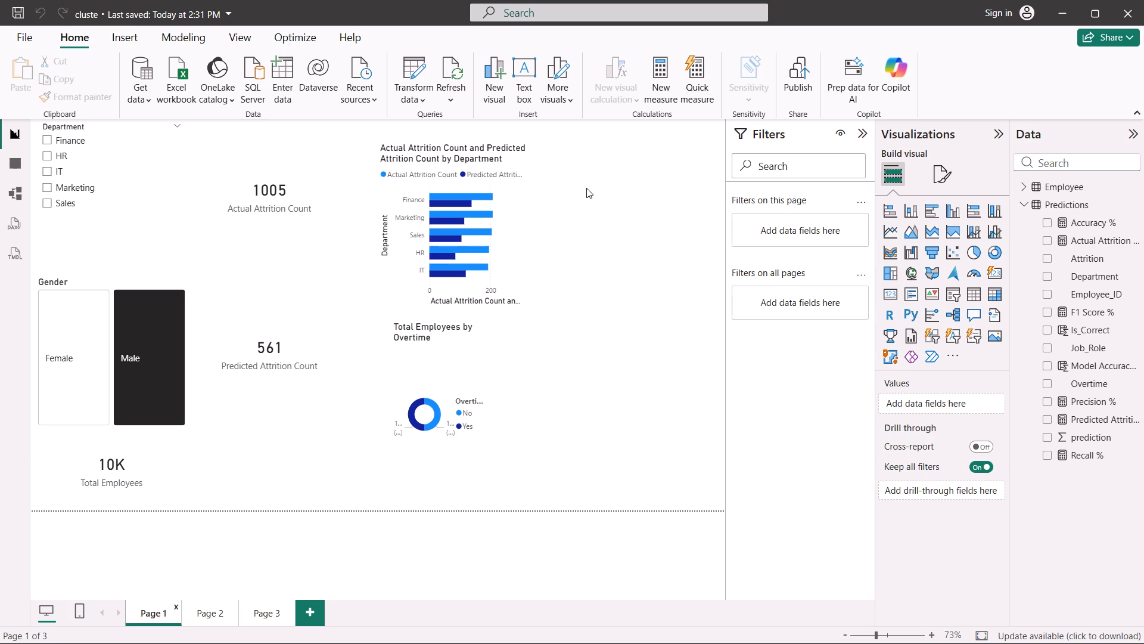
left_click(642, 178)
left_click(890, 292)
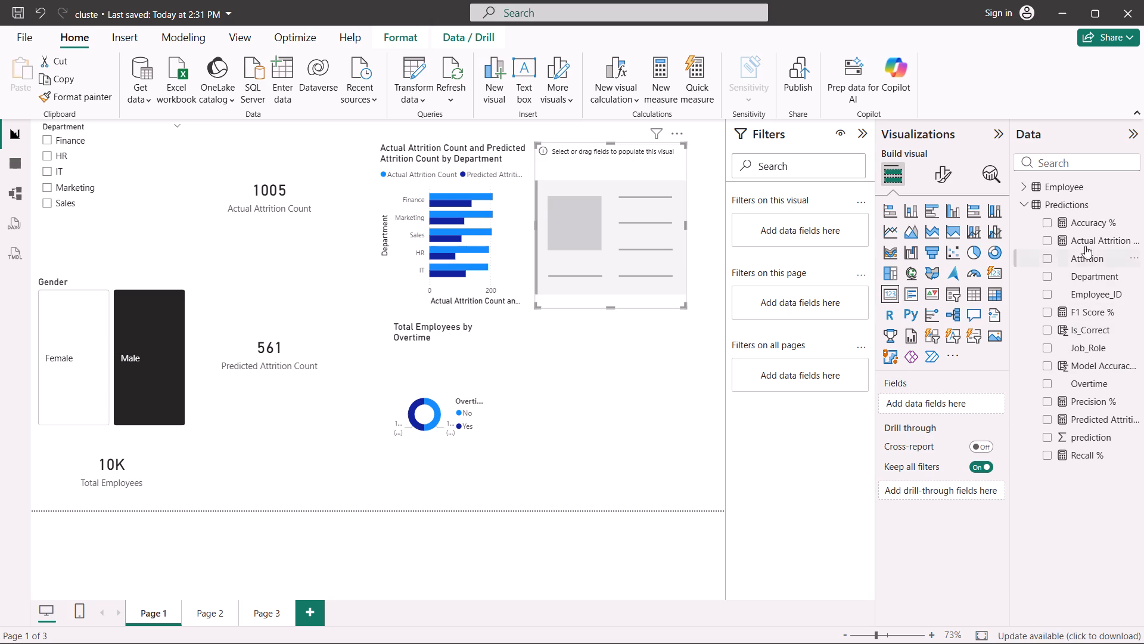
left_click_drag(1086, 222, 638, 236)
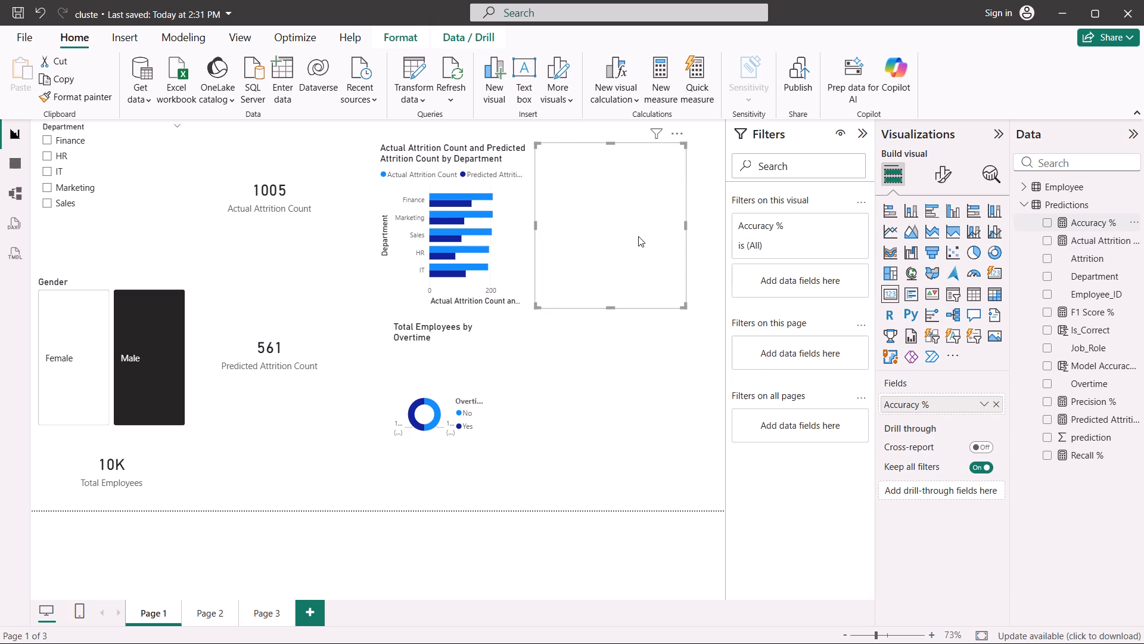
left_click(595, 392)
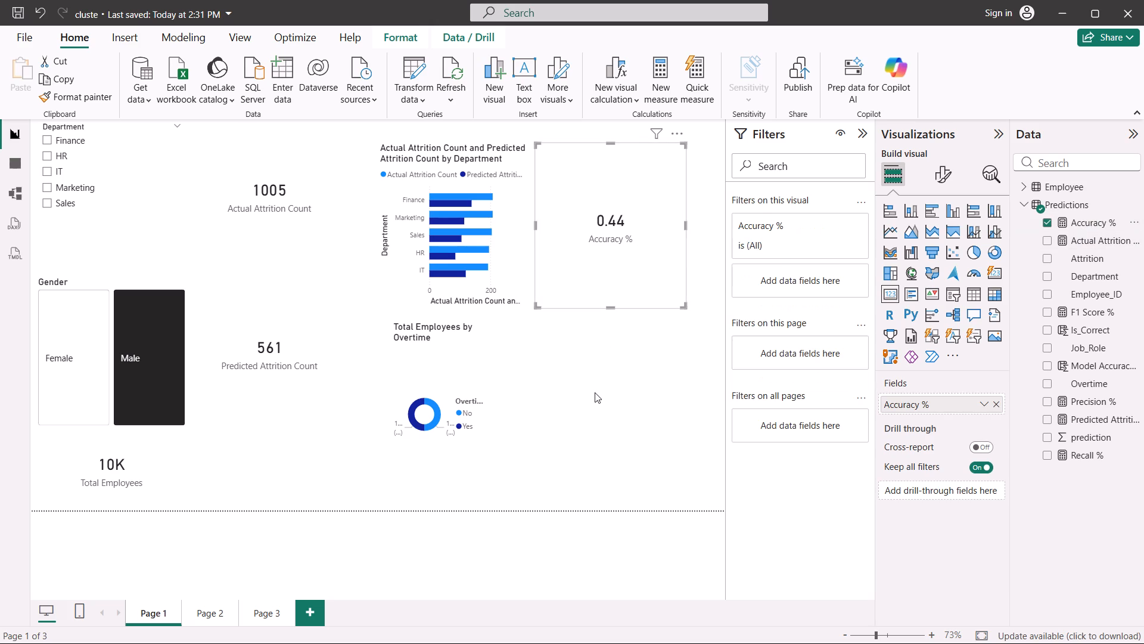
left_click(624, 220)
left_click_drag(613, 304, 613, 227)
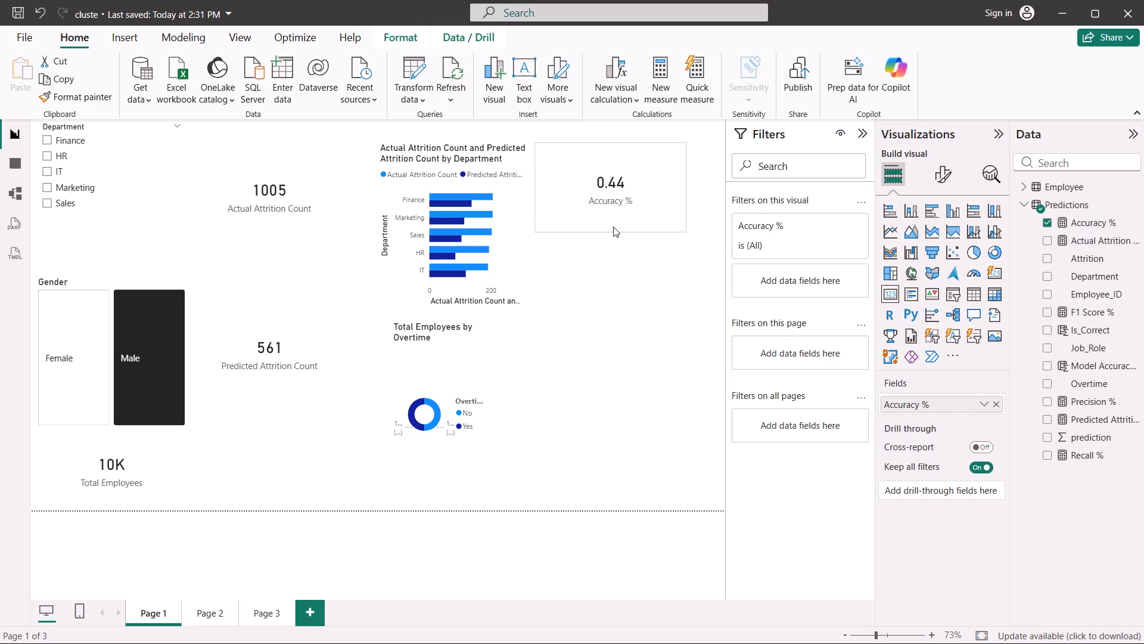
left_click_drag(613, 227, 613, 227)
left_click(629, 274)
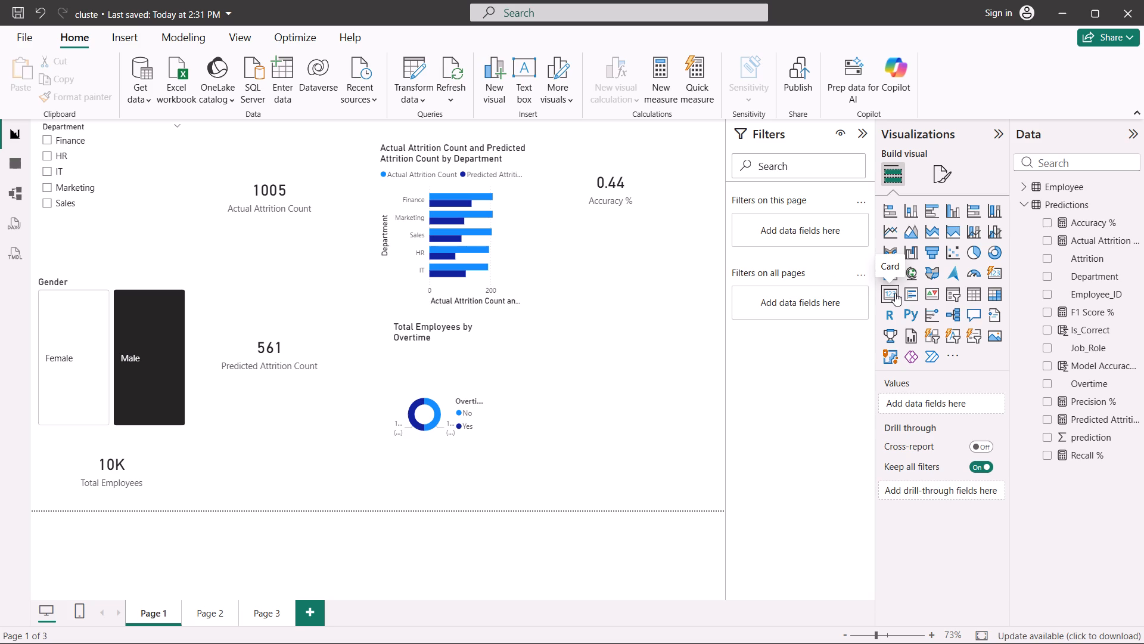
Add a card showing the F1 Score % measure directly below the Accuracy % card.
left_click(895, 293)
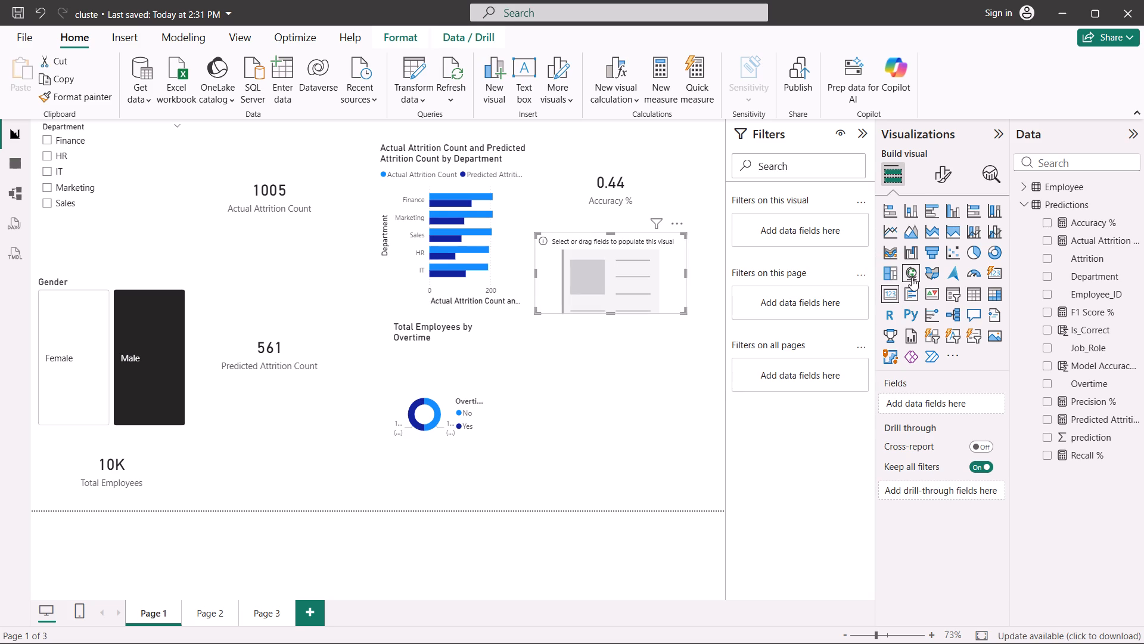
left_click_drag(1084, 309, 602, 258)
left_click_drag(602, 258, 605, 261)
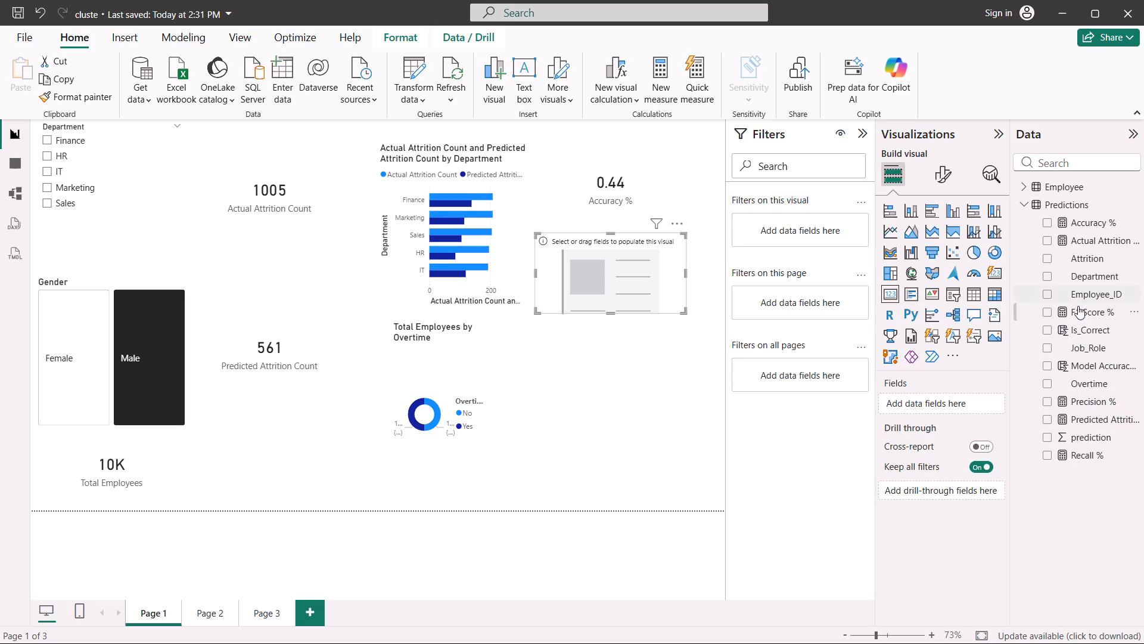
left_click_drag(1077, 310, 645, 275)
left_click_drag(645, 275, 630, 271)
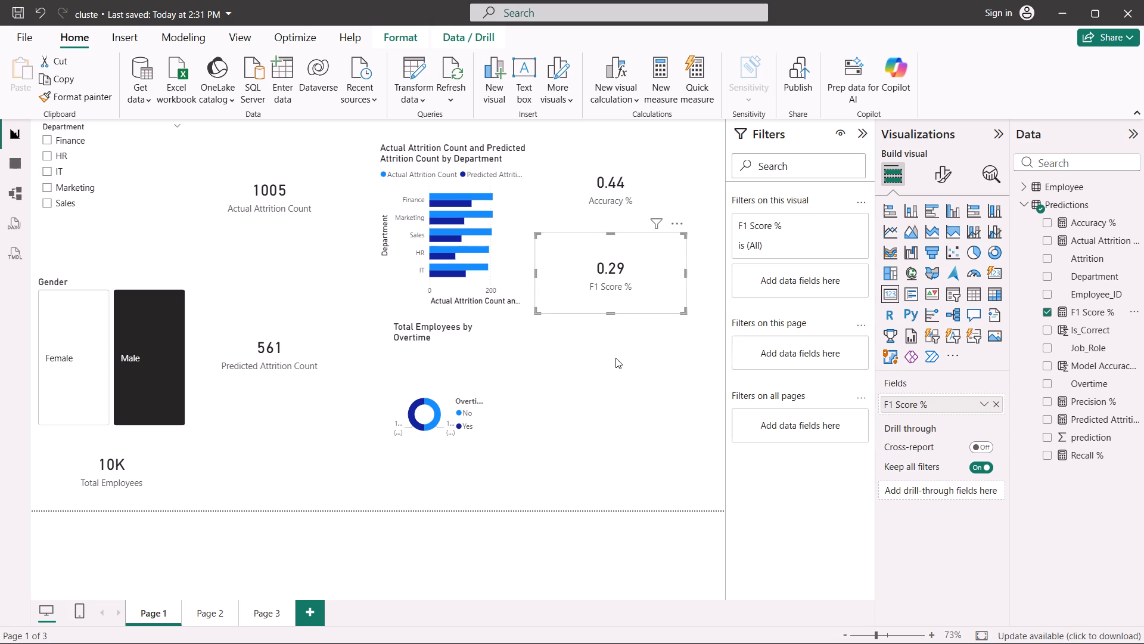
left_click(615, 358)
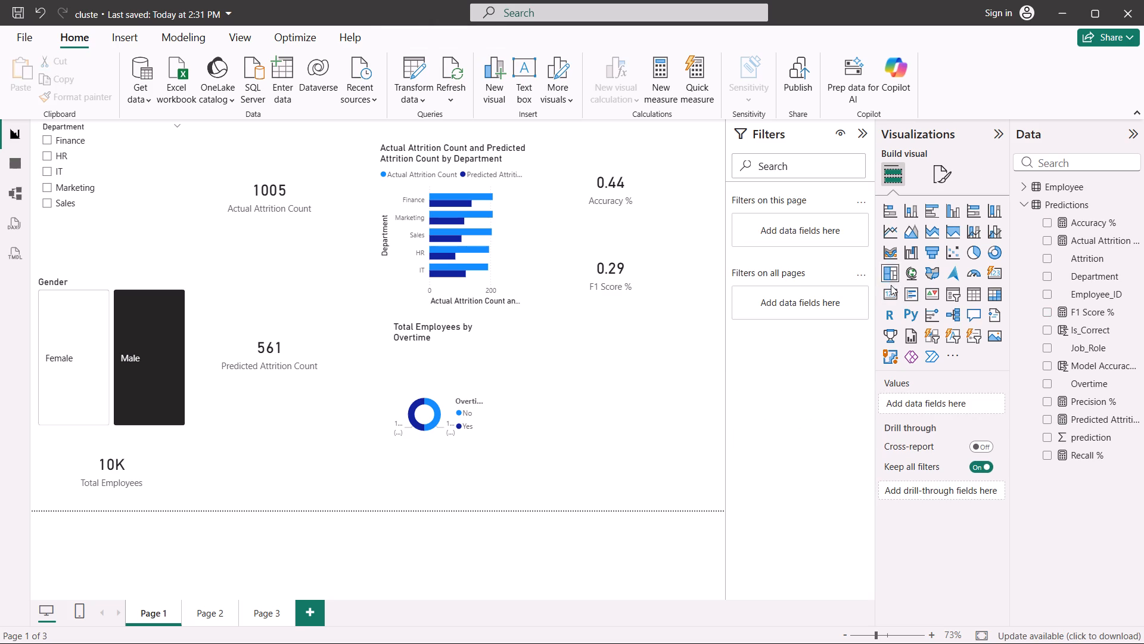
Add a card showing the Recall % measure in the free space beside the Total Employees card.
left_click(888, 293)
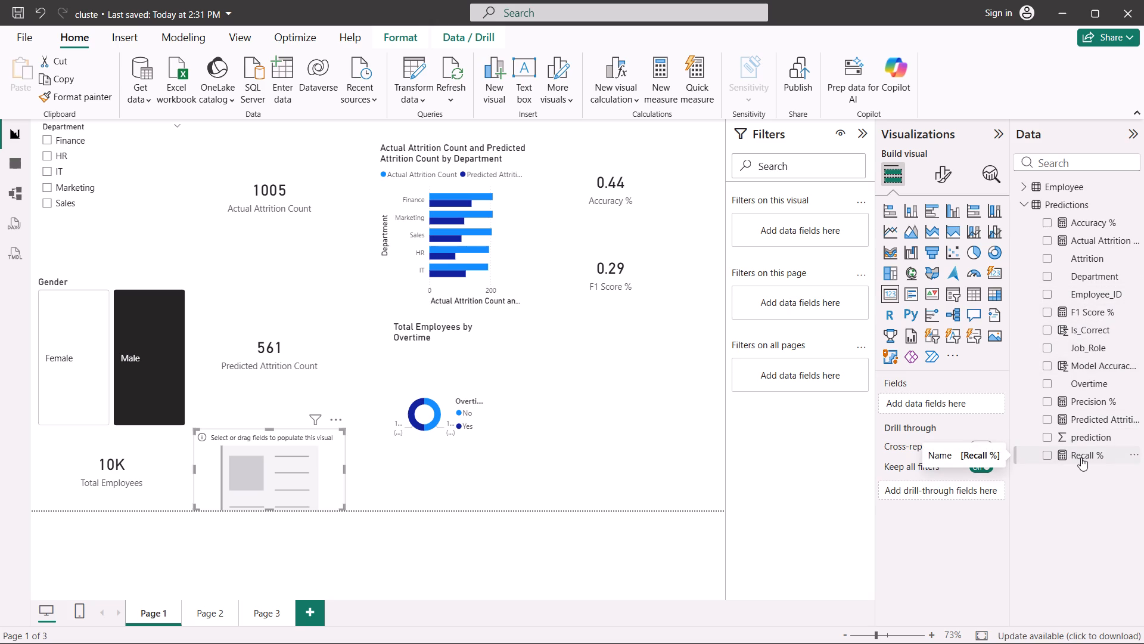
left_click_drag(1081, 457, 308, 462)
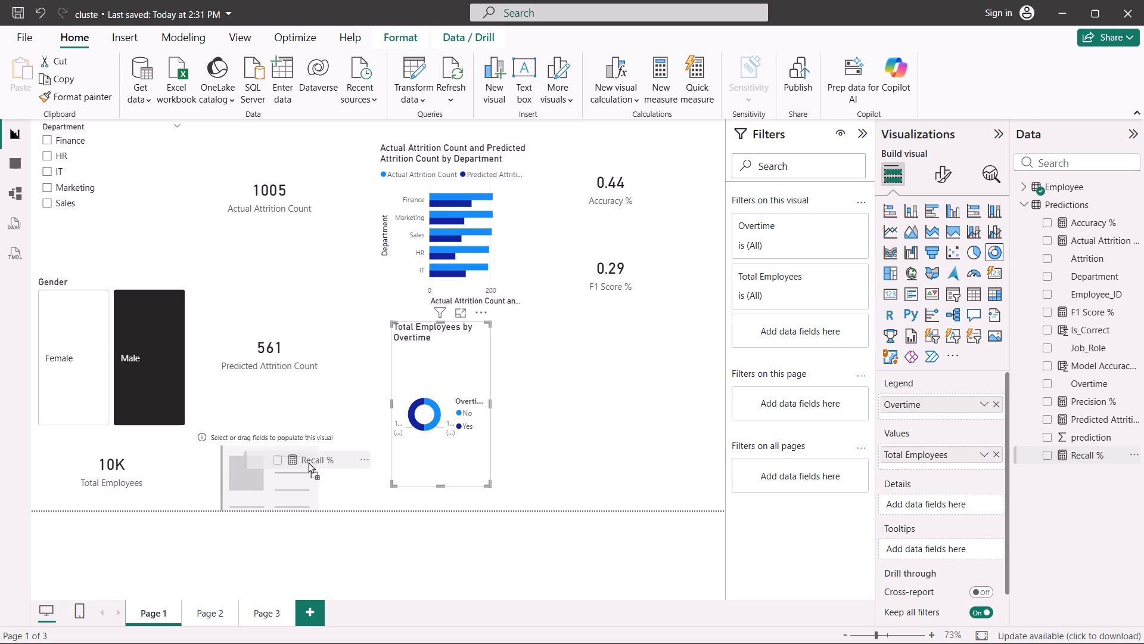
left_click_drag(308, 462, 286, 482)
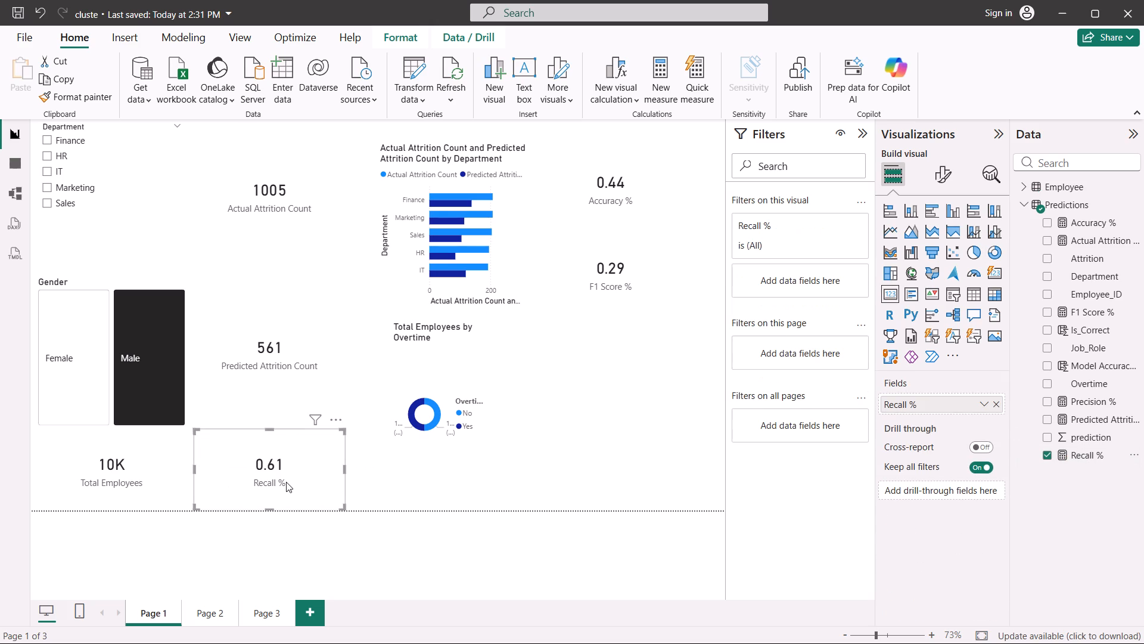
left_click(591, 459)
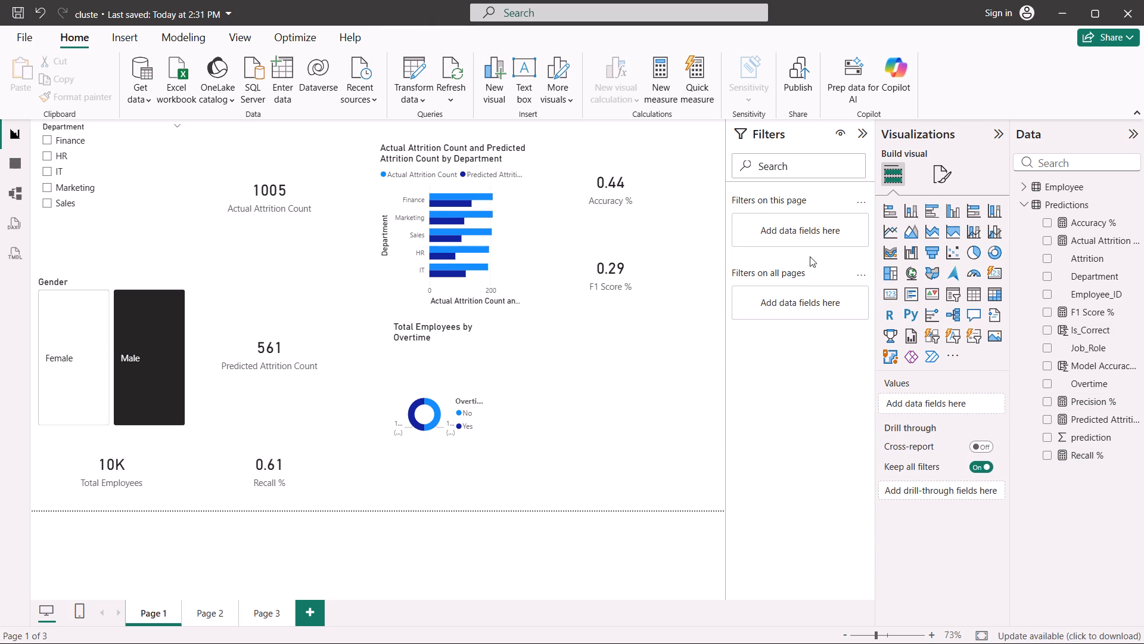
Add a Precision % card below the F1 Score % card and shorten it to fit just its value and label.
left_click(887, 293)
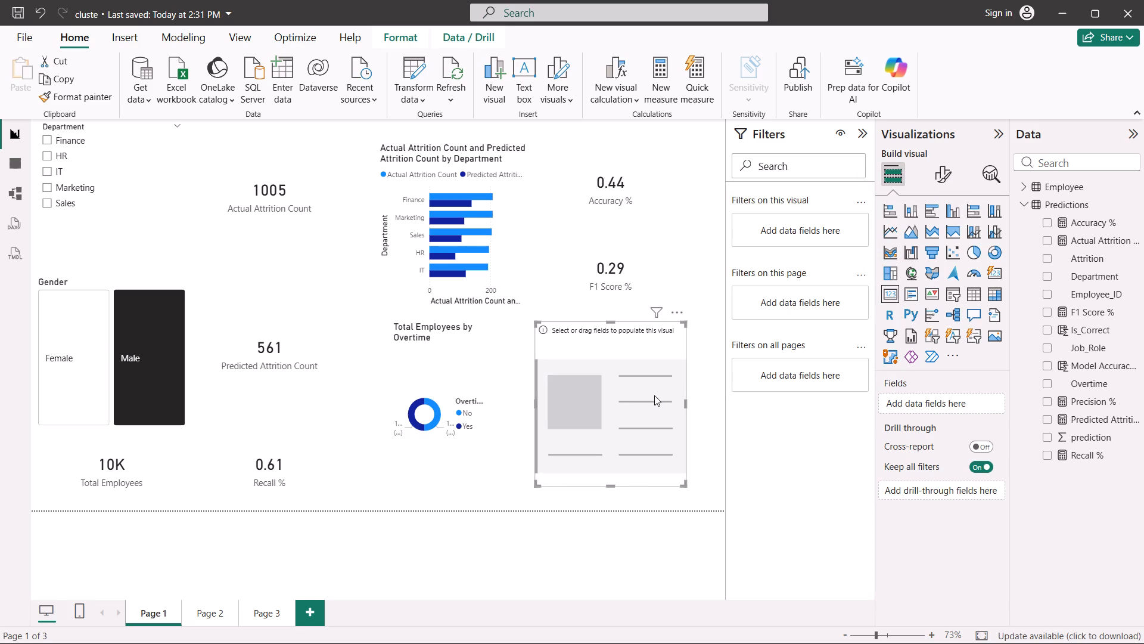
left_click_drag(1081, 400, 627, 422)
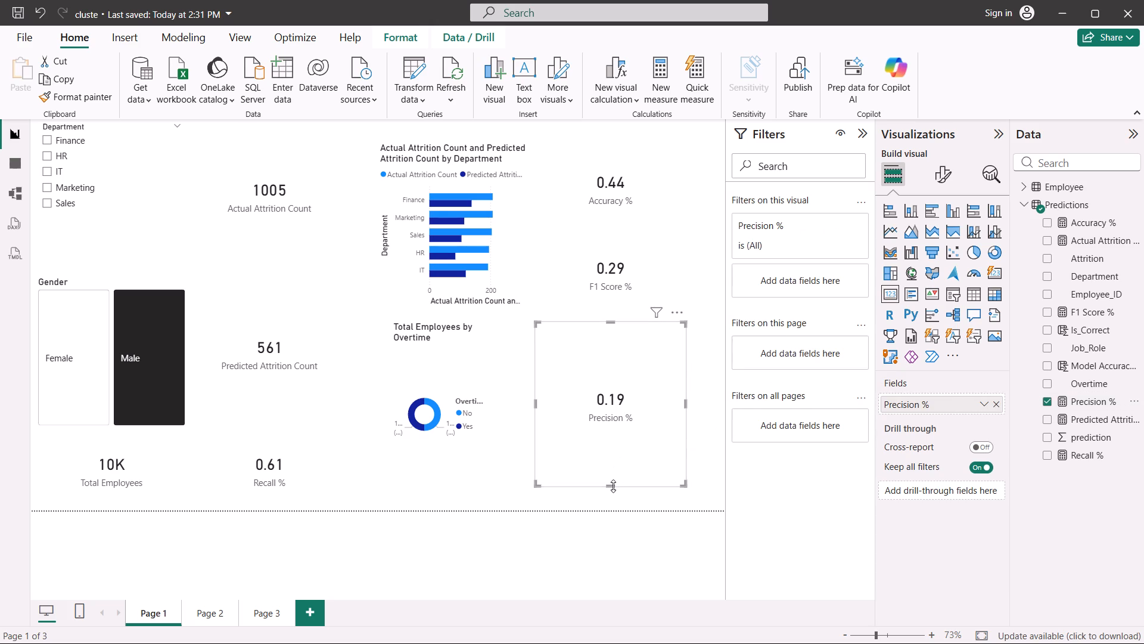
left_click_drag(613, 487, 630, 361)
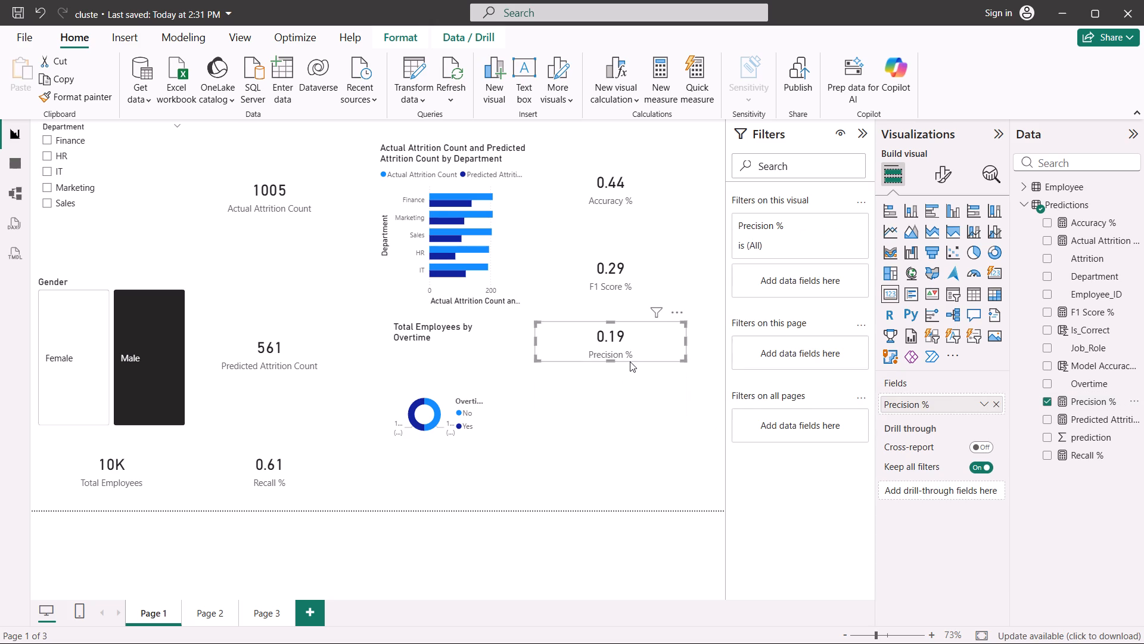
Move the Recall % card directly below the Precision % card, aligned with the other metric cards.
left_click_drag(279, 473, 616, 422)
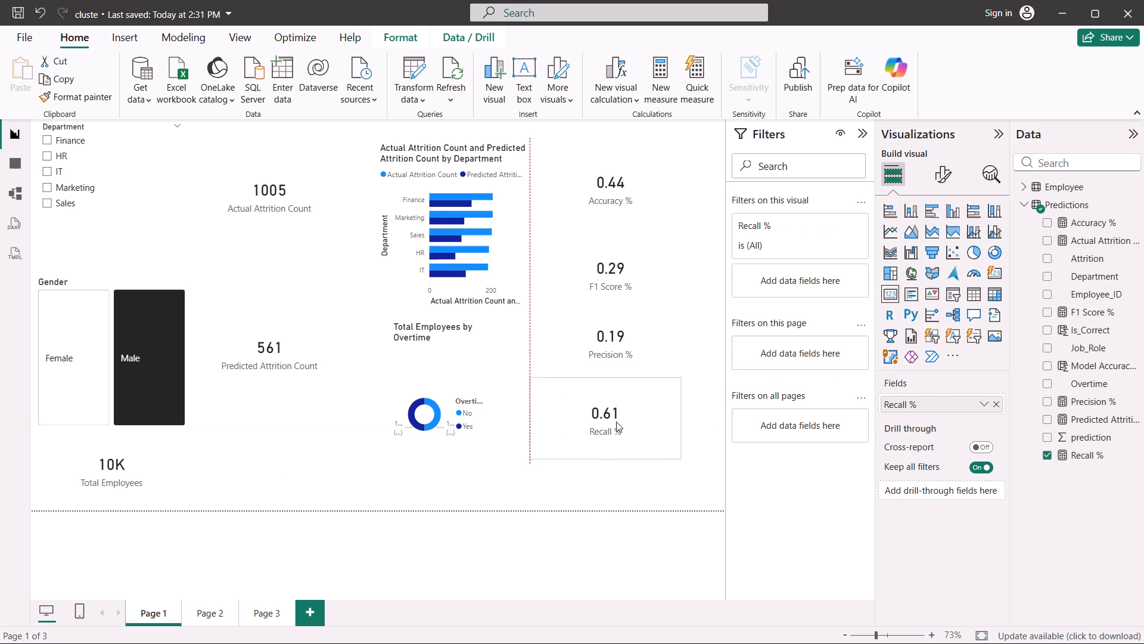
left_click_drag(616, 422, 623, 422)
left_click(492, 478)
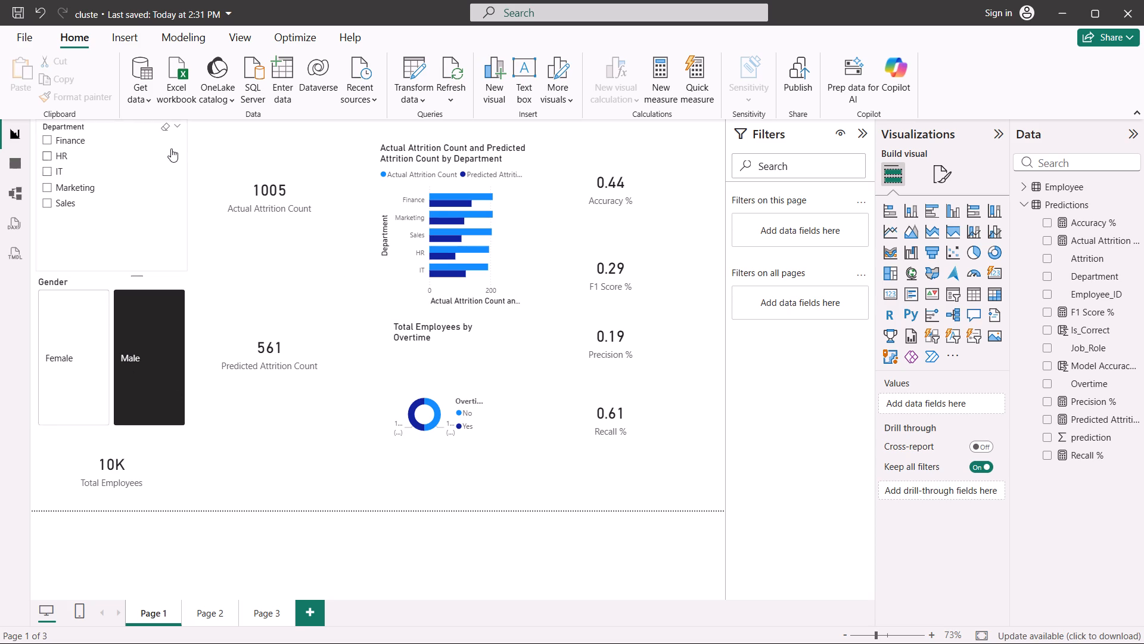
Clear the Male selection in the Gender slicer and shorten the slicer to a compact strip.
left_click(160, 313)
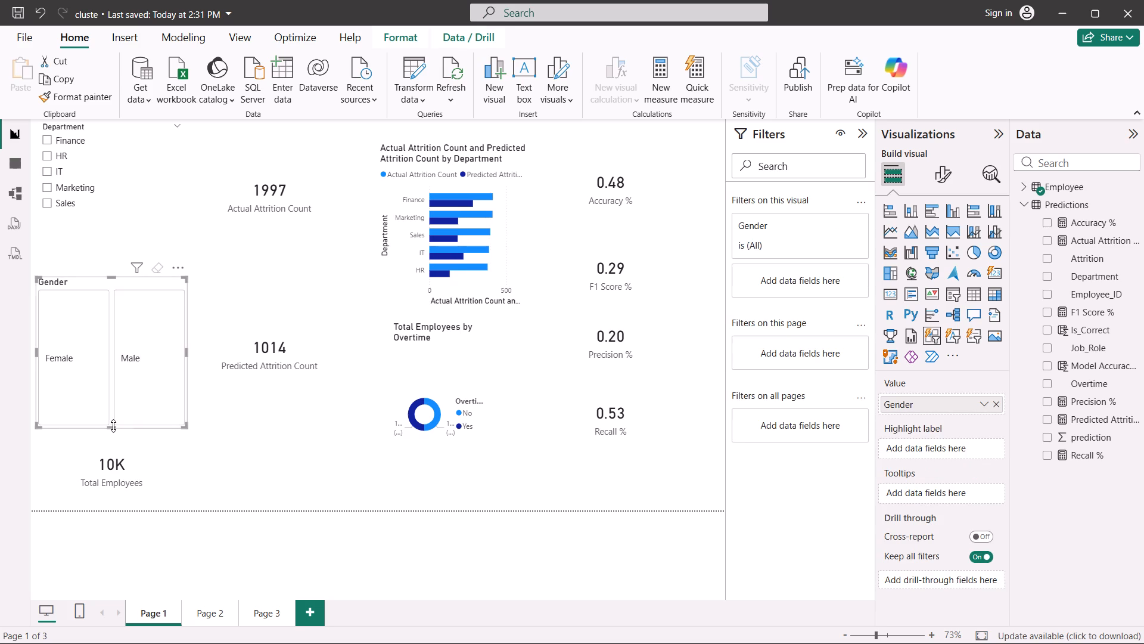
left_click_drag(110, 426, 108, 316)
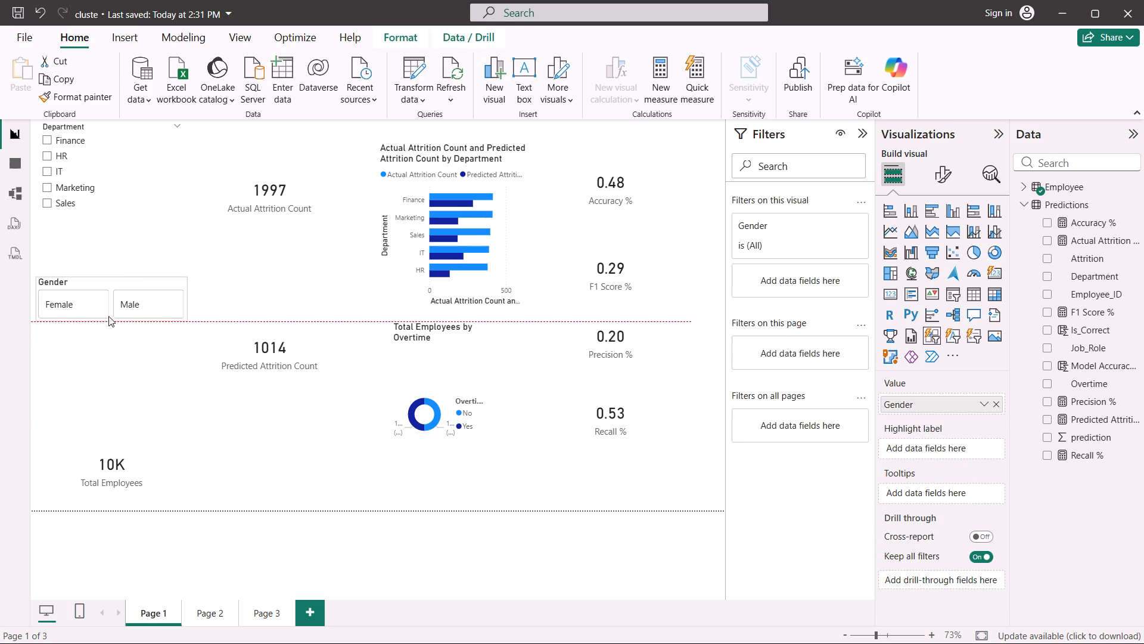
left_click_drag(108, 316, 109, 323)
Move the Gender slicer to the page's lower-right corner and the Department slicer down to just above the Total Employees card.
left_click_drag(113, 285, 157, 280)
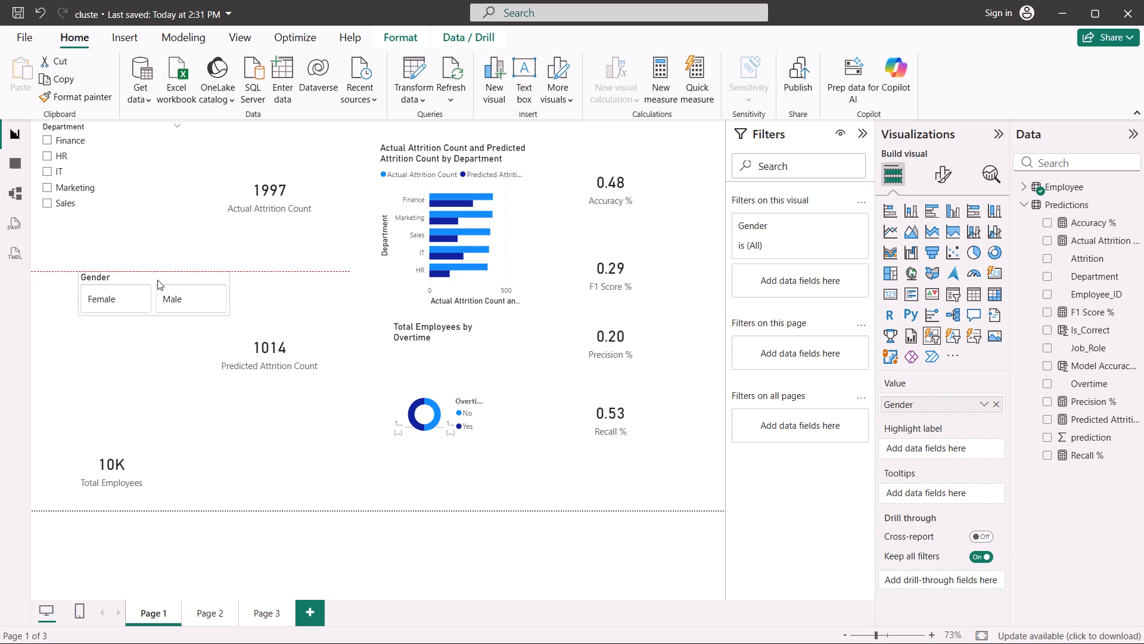
left_click_drag(157, 280, 456, 479)
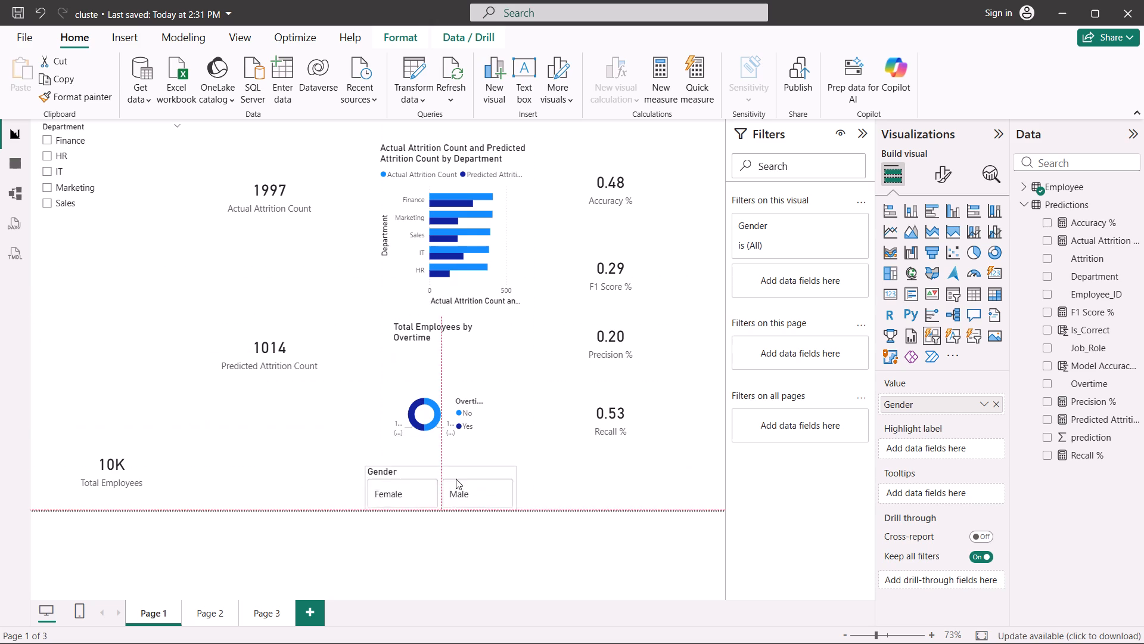
left_click_drag(456, 479, 654, 476)
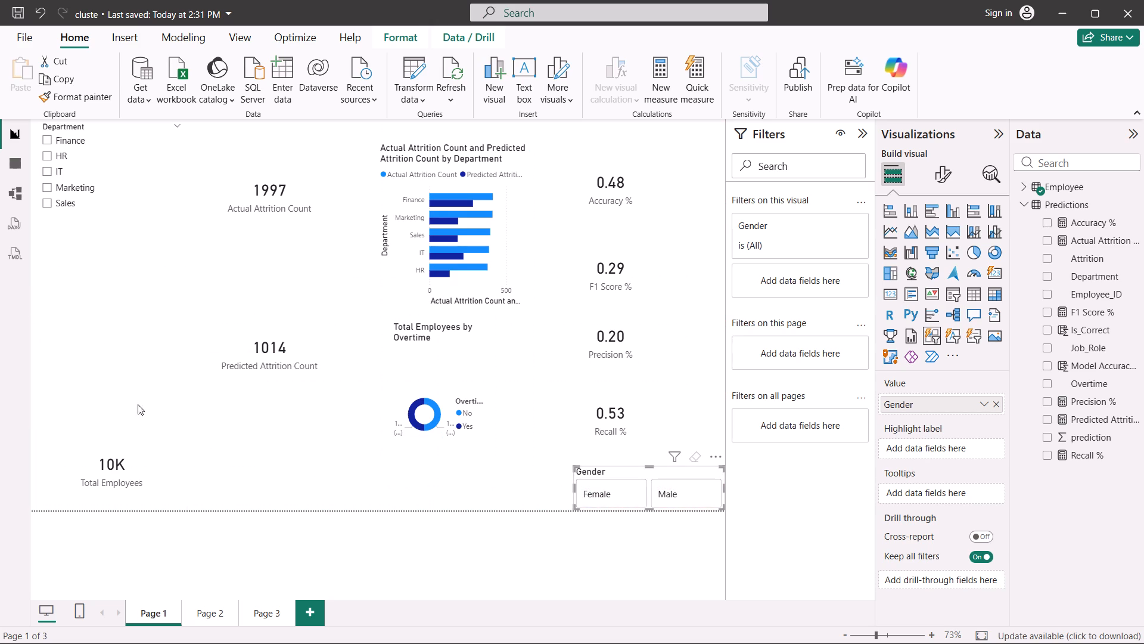
left_click_drag(151, 179, 146, 221)
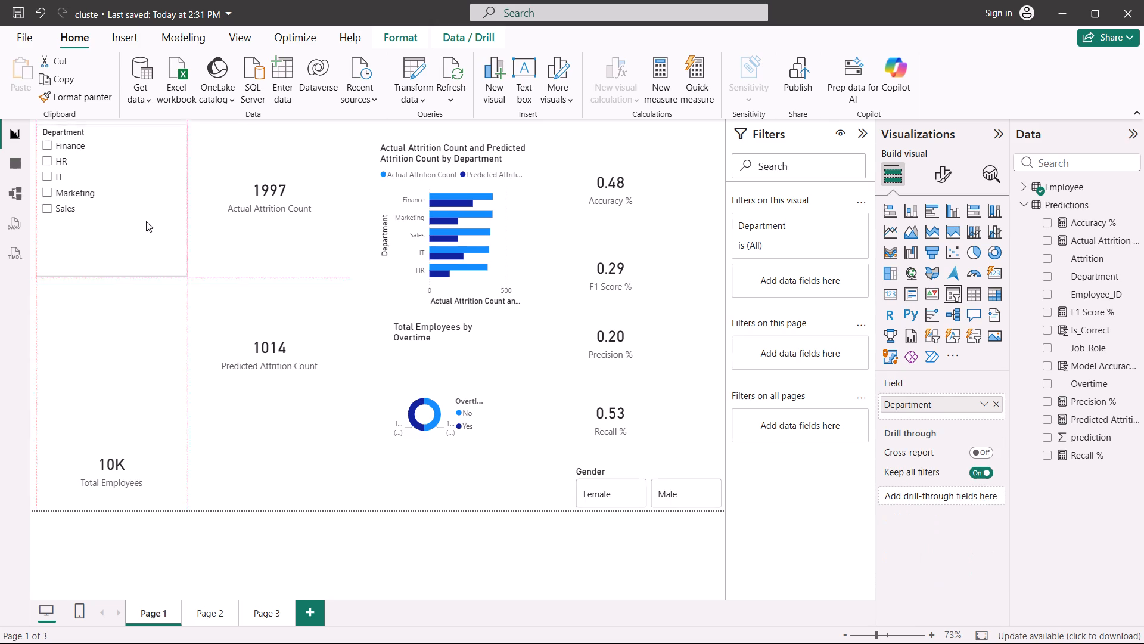
left_click_drag(146, 221, 148, 323)
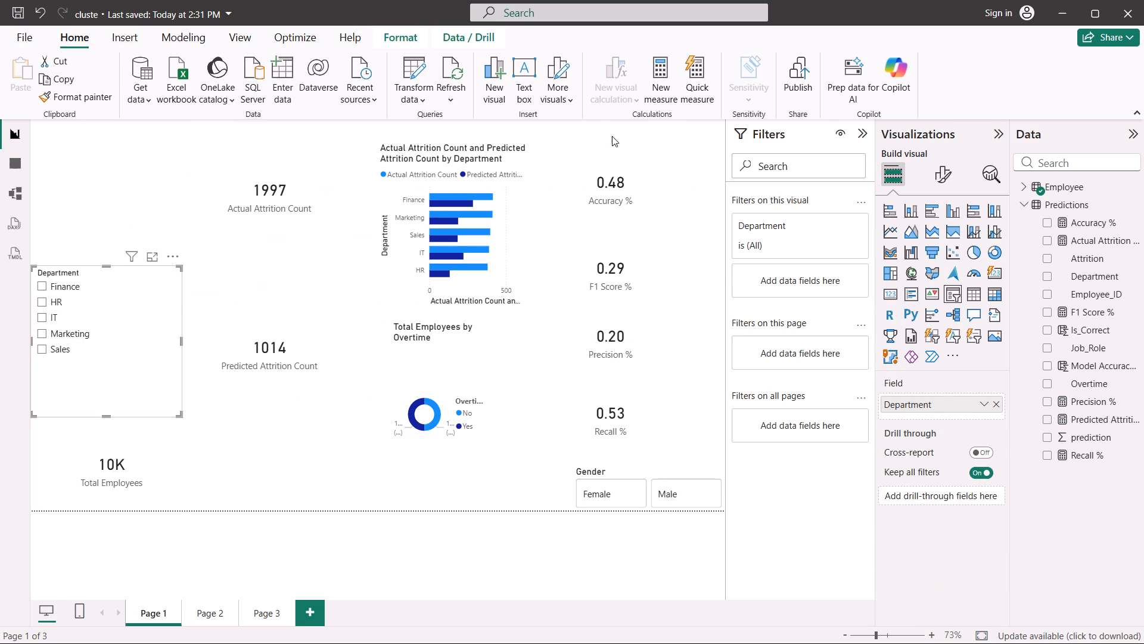
Move the Accuracy % card to the page's upper-left corner and reduce its height to a compact KPI card.
left_click_drag(639, 177, 138, 148)
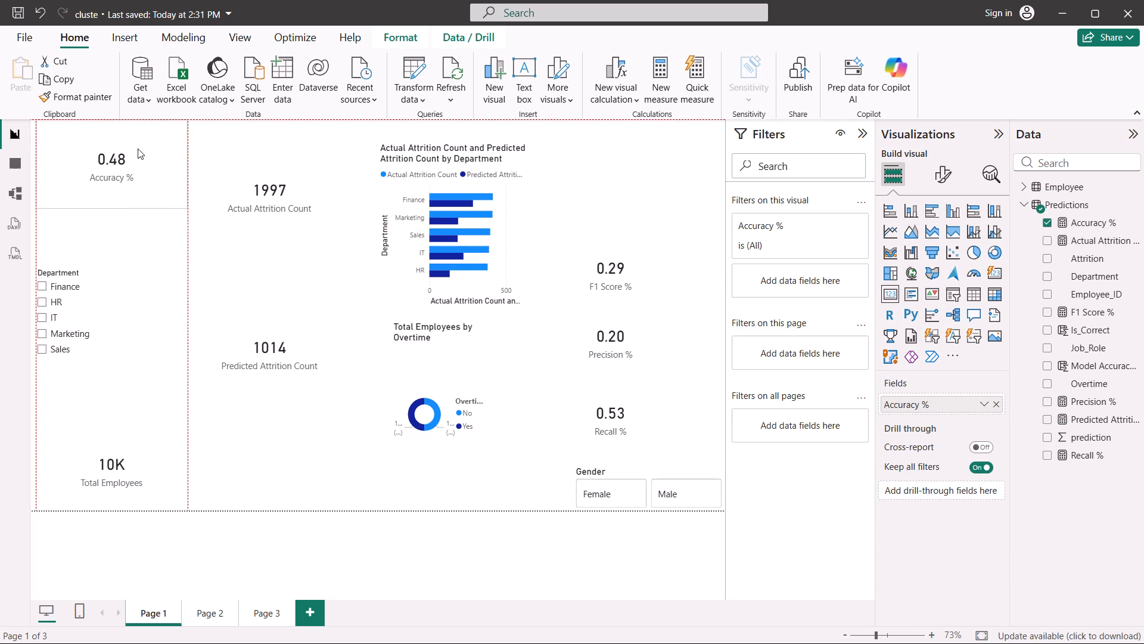
left_click_drag(138, 148, 128, 146)
left_click_drag(108, 208, 100, 171)
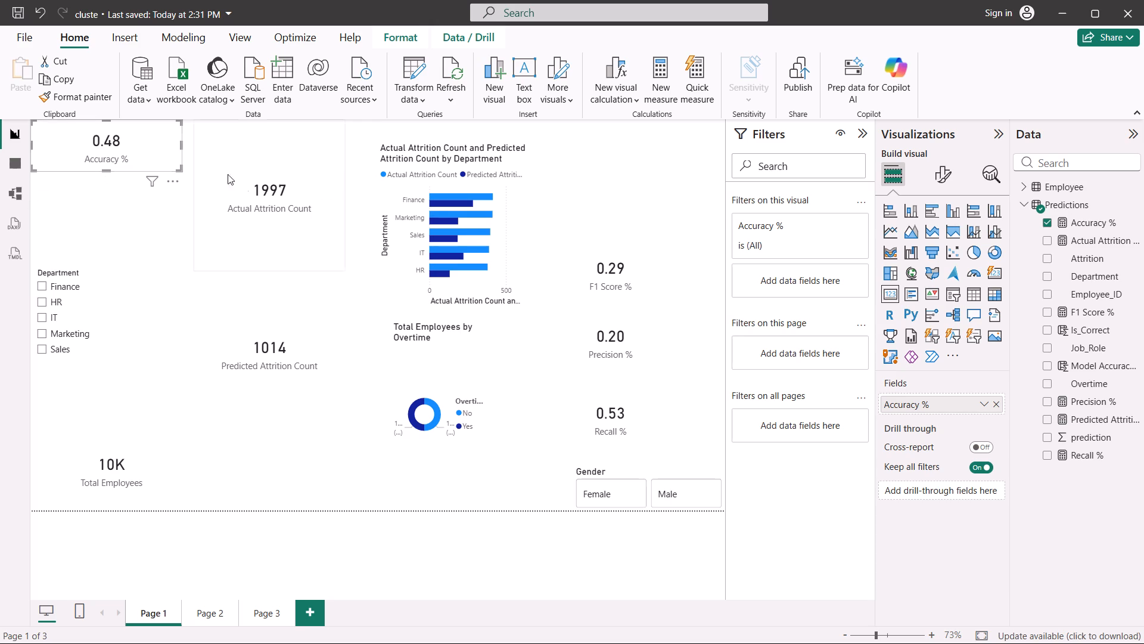
Shift the Actual Attrition Count card down slightly and lower its top edge to free space along the top of the page.
left_click_drag(259, 188, 258, 213)
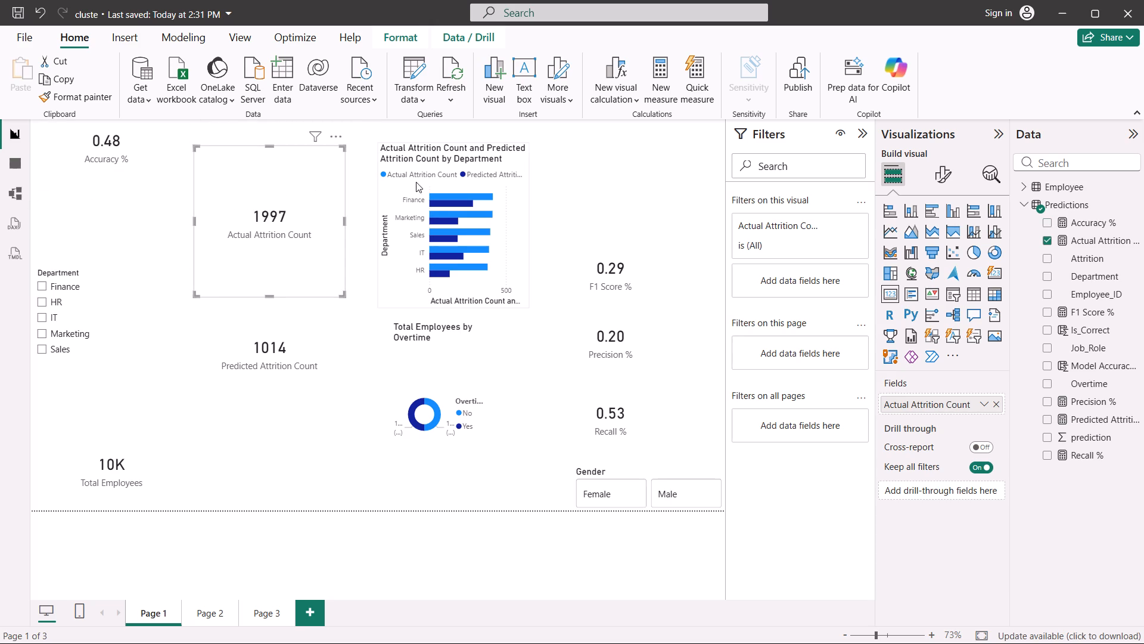
left_click_drag(270, 147, 270, 156)
left_click_drag(270, 156, 271, 201)
Move the F1 Score % card beside the Accuracy % card along the page's top edge and shorten it to the same height.
left_click_drag(606, 271, 500, 241)
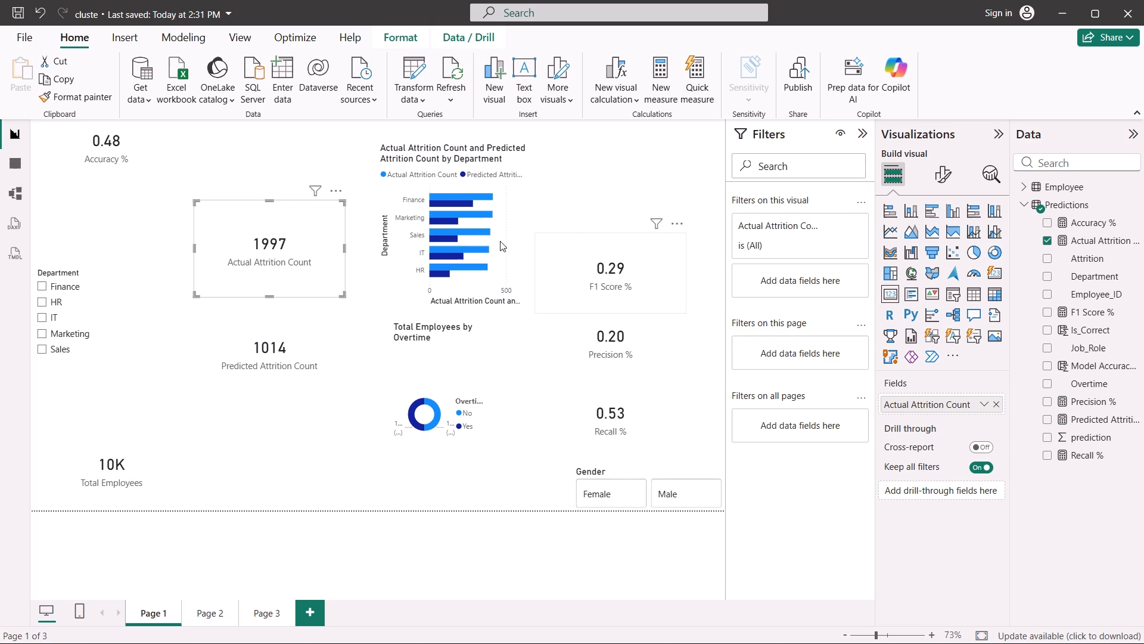
left_click_drag(500, 241, 222, 150)
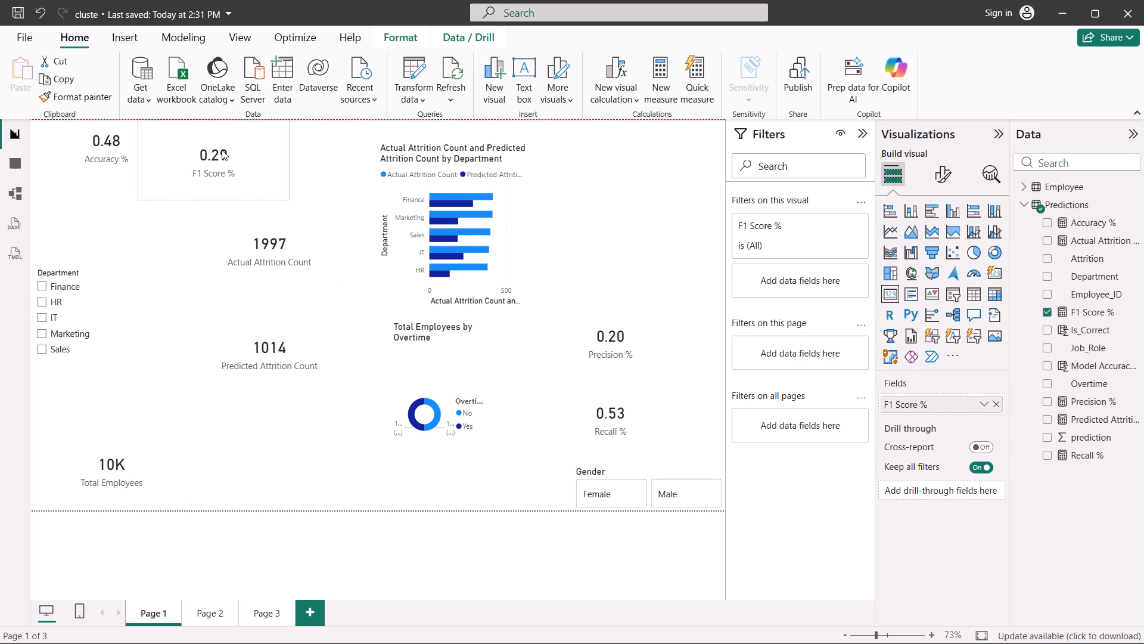
left_click_drag(222, 150, 220, 150)
left_click_drag(220, 150, 269, 142)
left_click(156, 143)
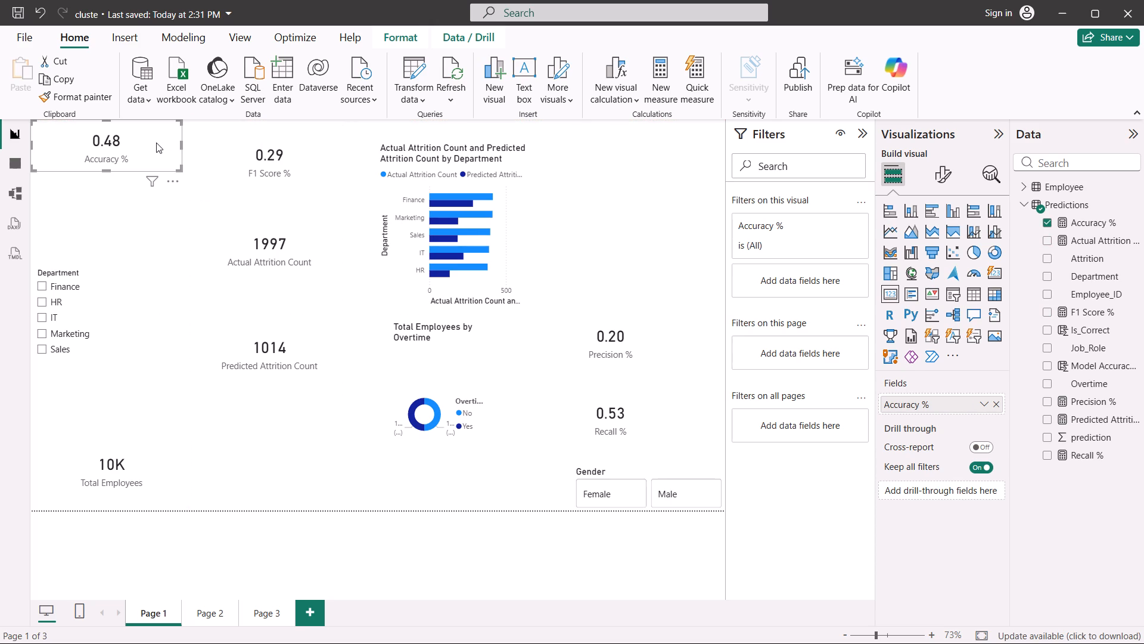
left_click(217, 141)
left_click_drag(217, 141, 207, 141)
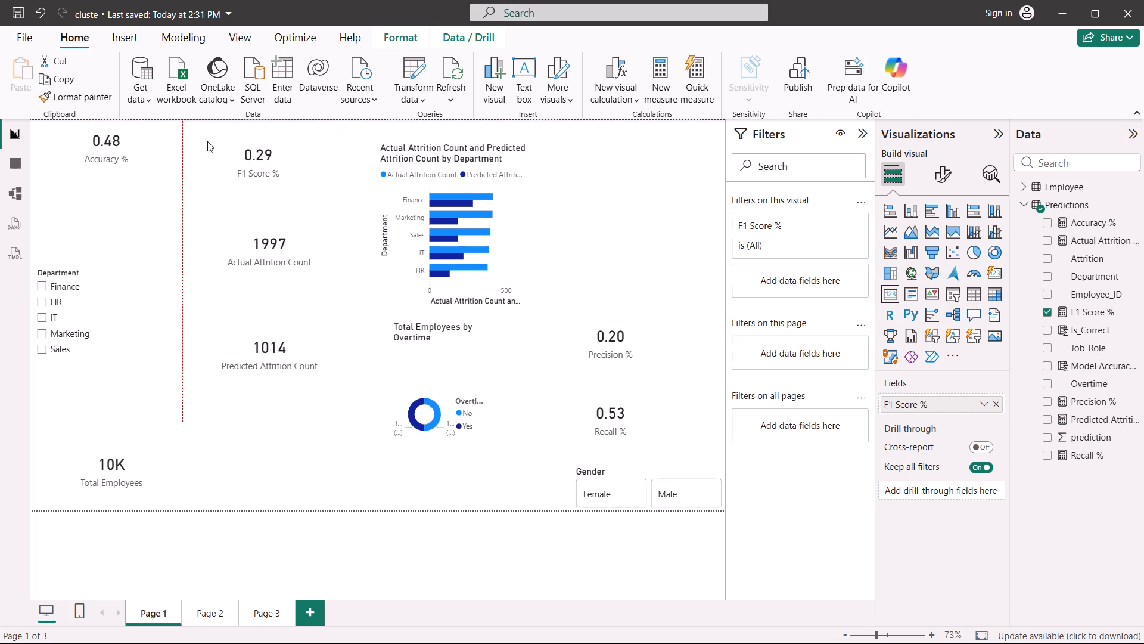
left_click_drag(207, 141, 210, 141)
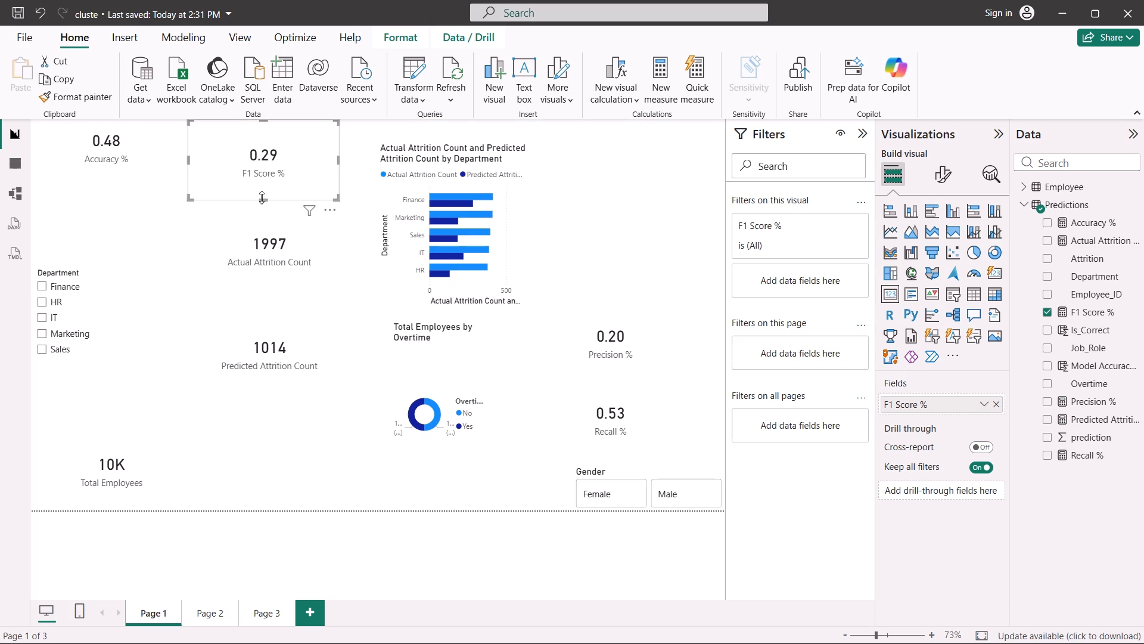
left_click_drag(262, 197, 264, 169)
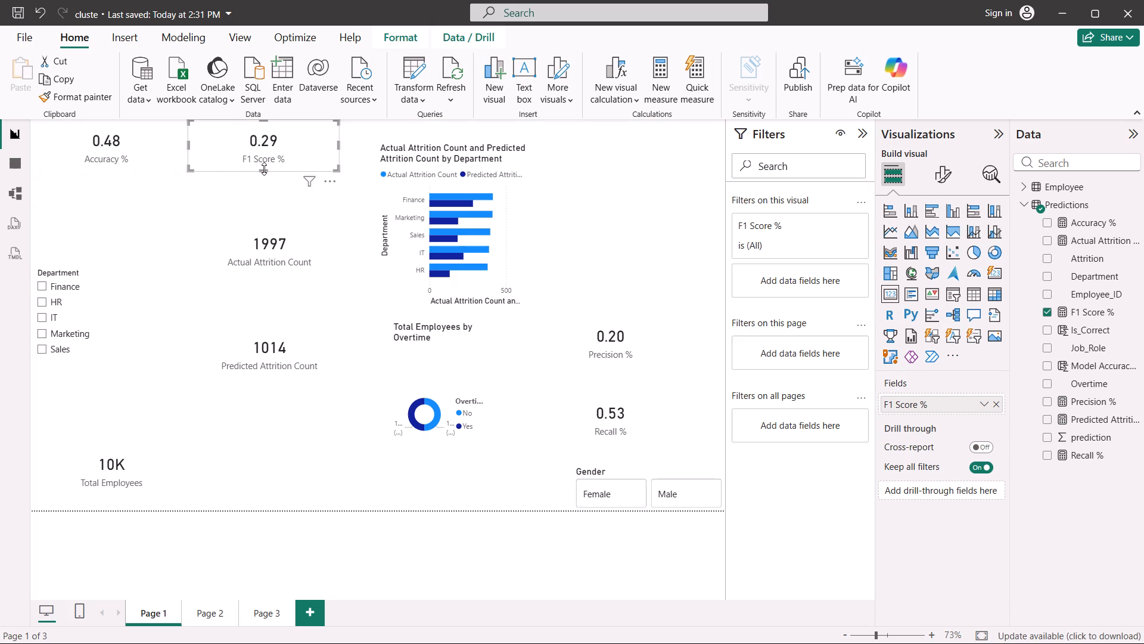
Shift the attrition by department bar chart toward the page's right side and place the Precision % card beside F1 Score % in the top row.
left_click(416, 160)
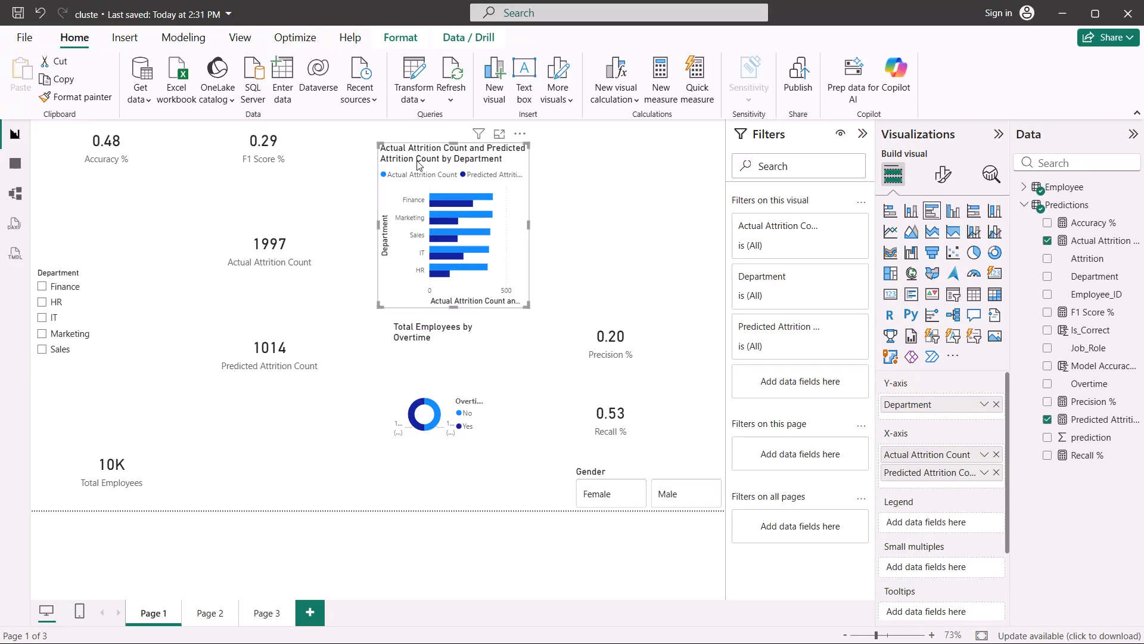
left_click_drag(416, 160, 583, 152)
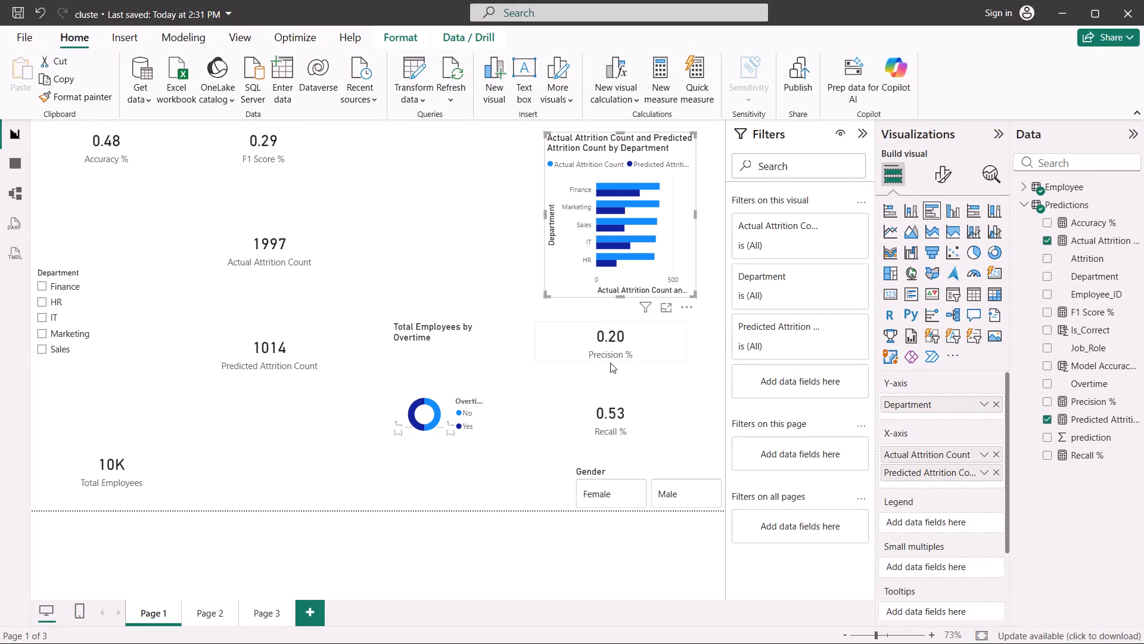
left_click_drag(618, 342, 603, 337)
left_click_drag(603, 337, 414, 145)
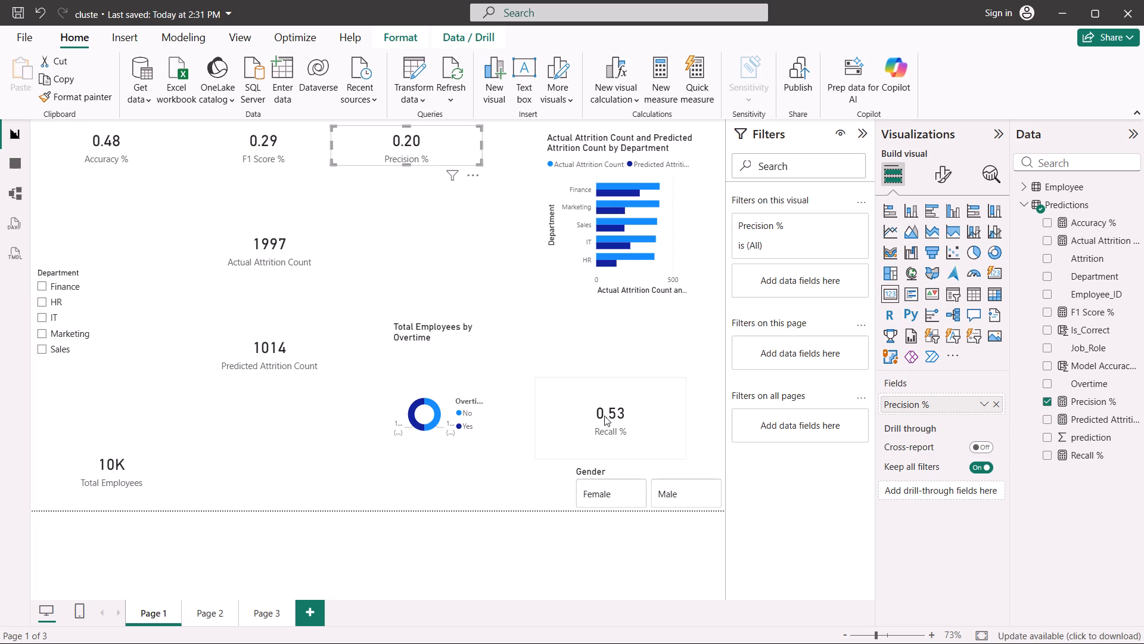
Move the attrition by department bar chart down against the page's right edge, clear of the top row.
left_click_drag(635, 246, 638, 272)
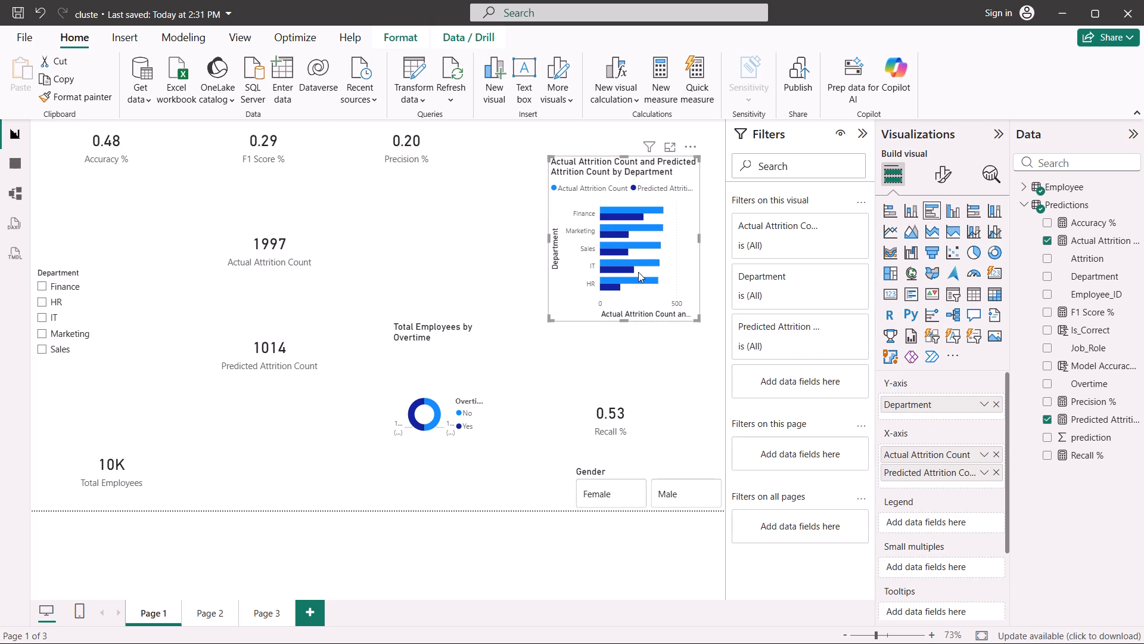
left_click_drag(638, 272, 660, 329)
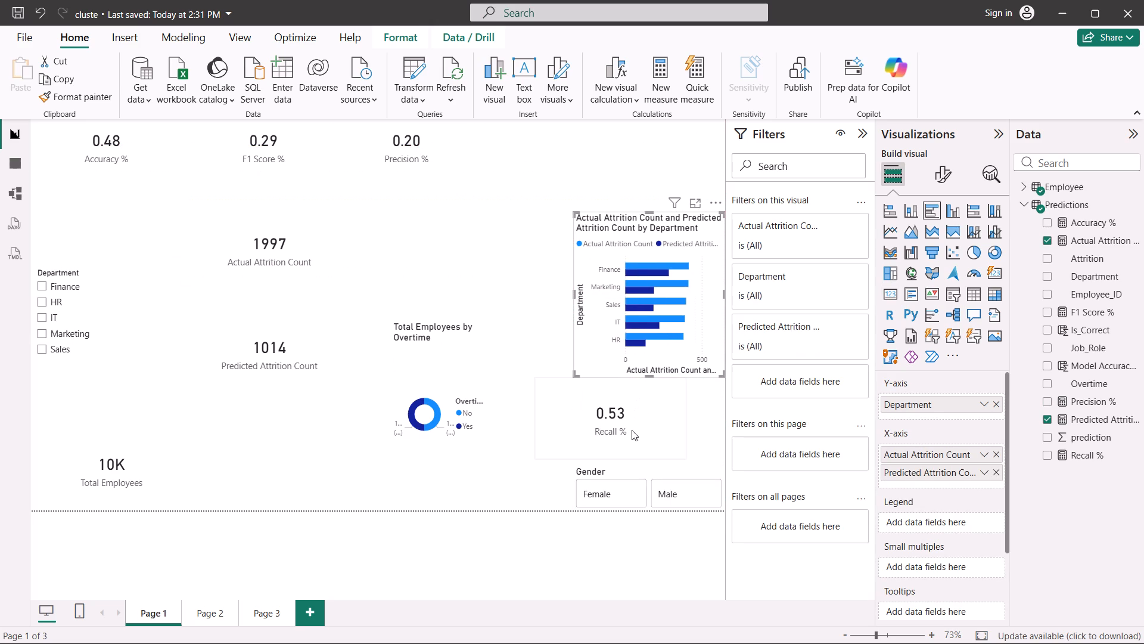
Place the Recall % card beside the Precision % card in the top row and reduce its height to match.
left_click_drag(632, 430, 565, 175)
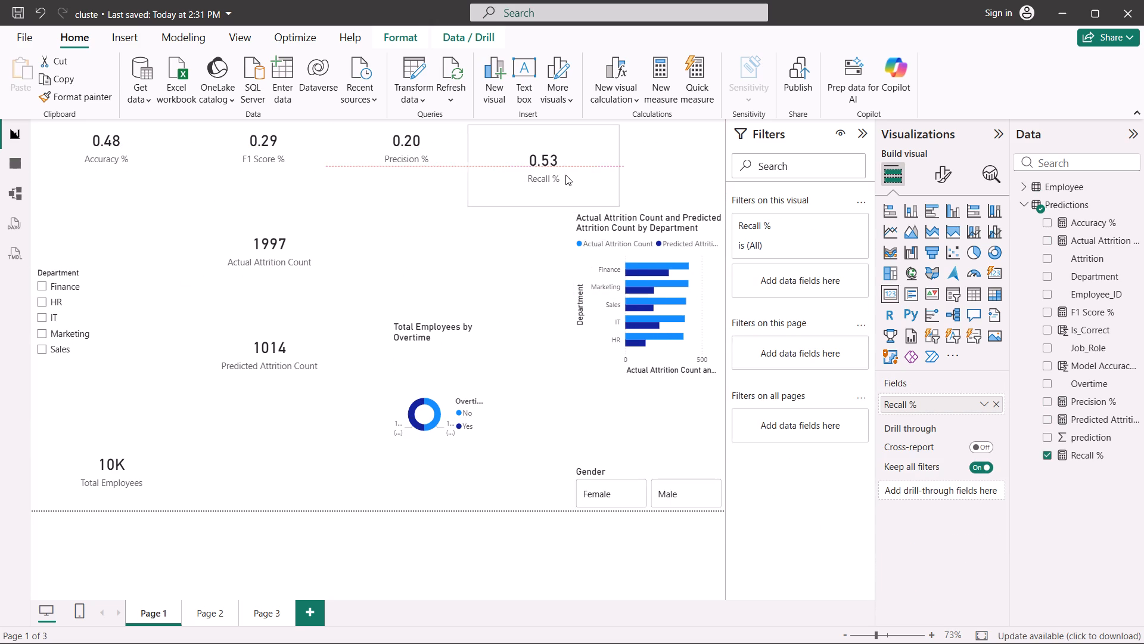
left_click_drag(565, 175, 574, 172)
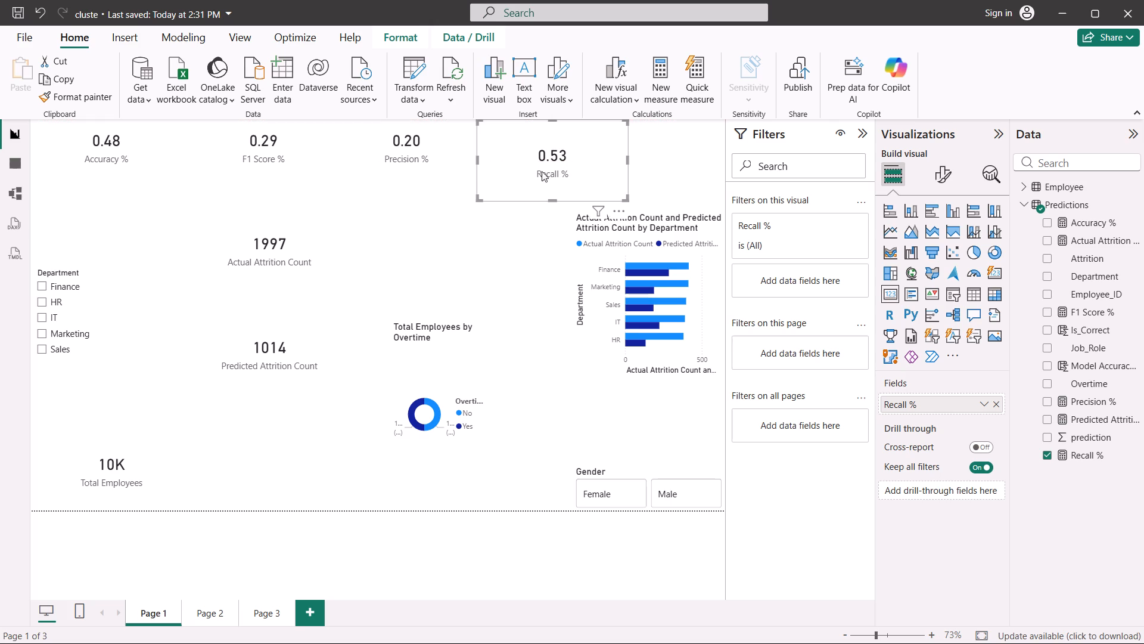
left_click(414, 156)
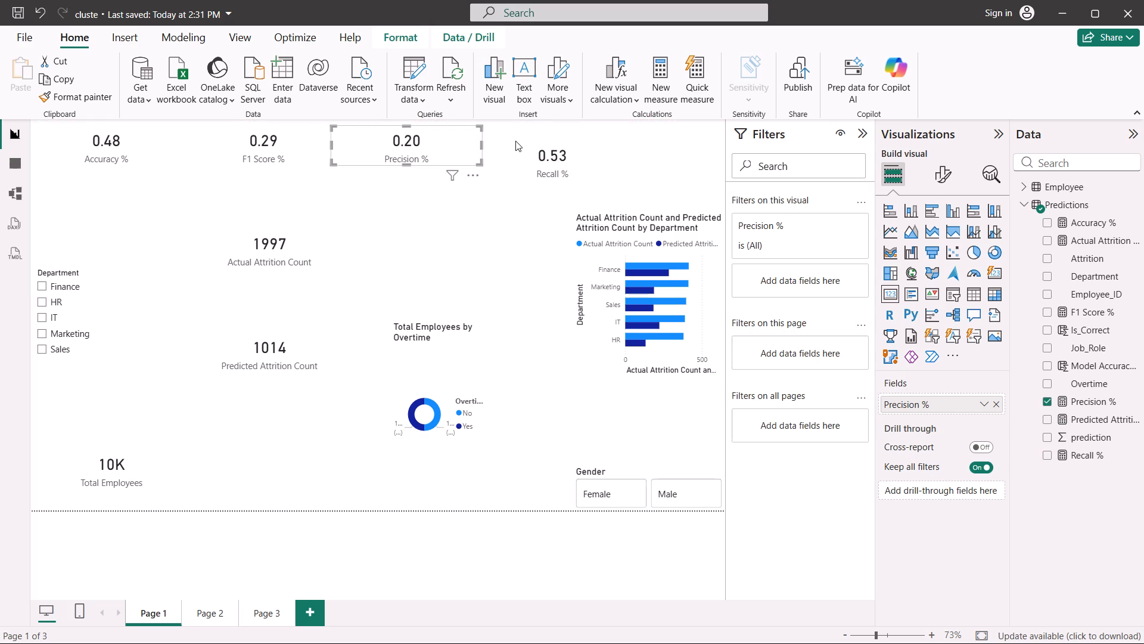
left_click(521, 141)
left_click(521, 141)
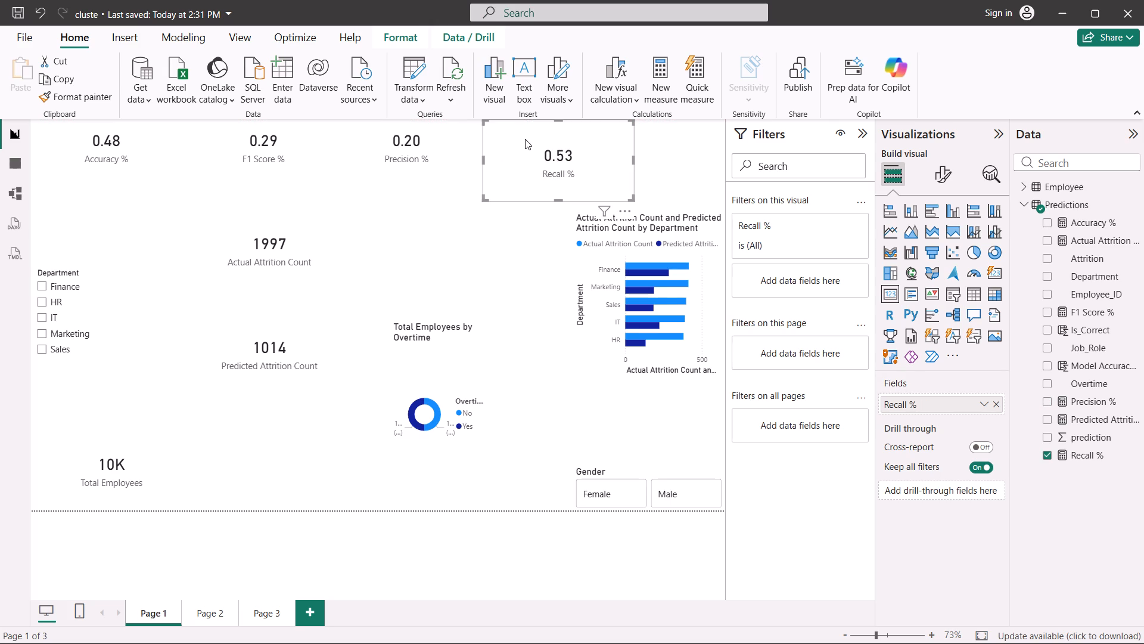
left_click_drag(558, 200, 562, 175)
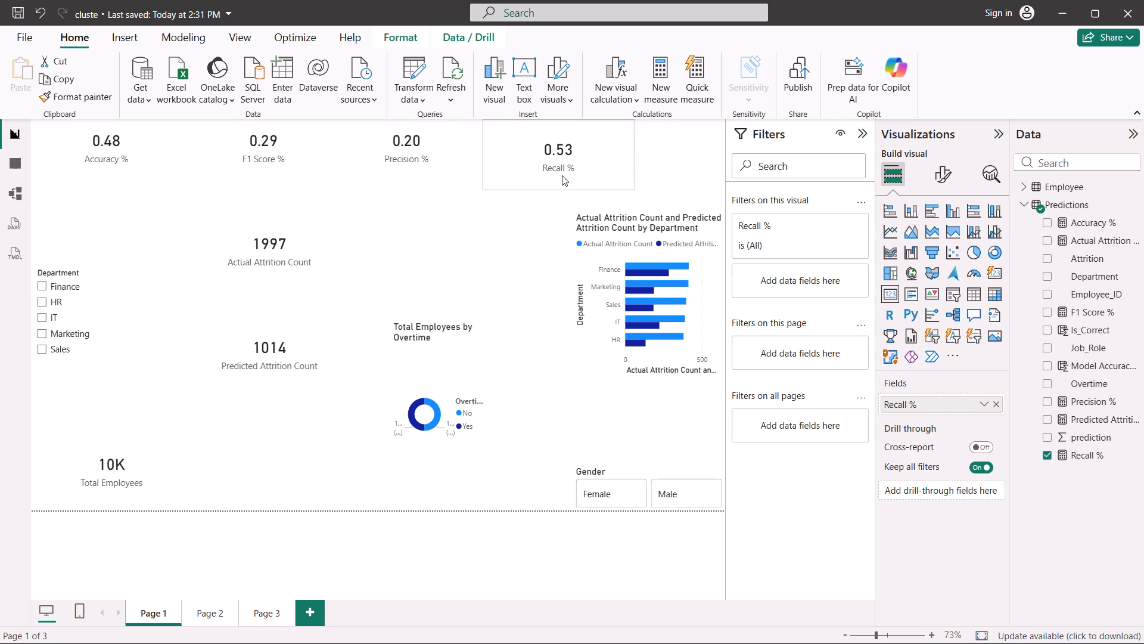
left_click_drag(562, 175, 564, 164)
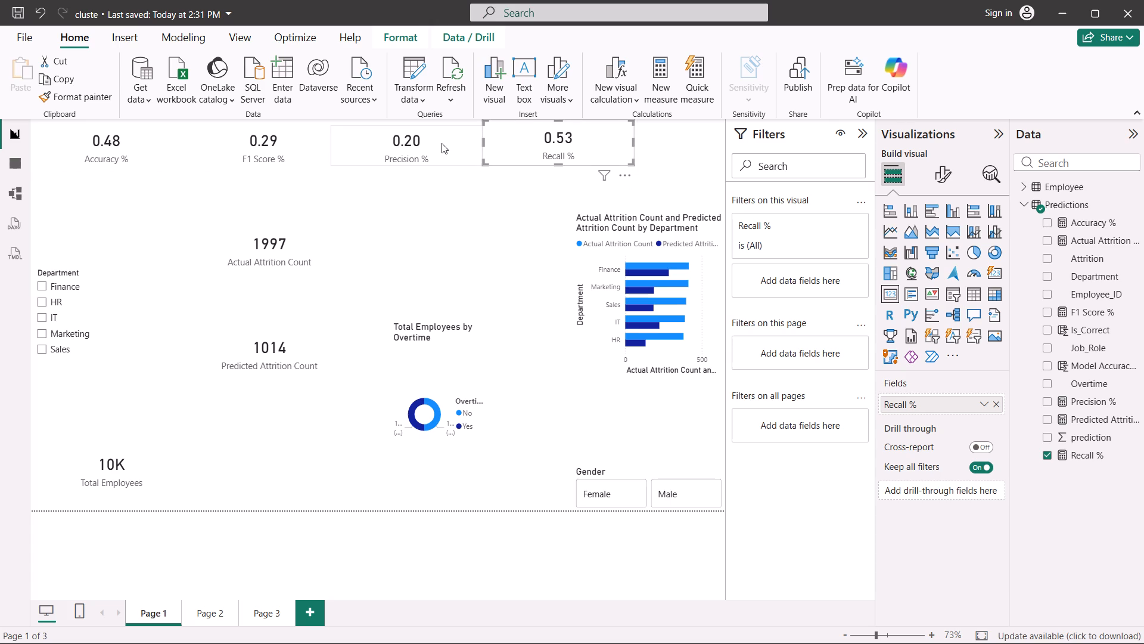
Shift the F1 Score % card slightly so it sits flush against the Accuracy % card.
left_click(442, 143)
left_click(278, 151)
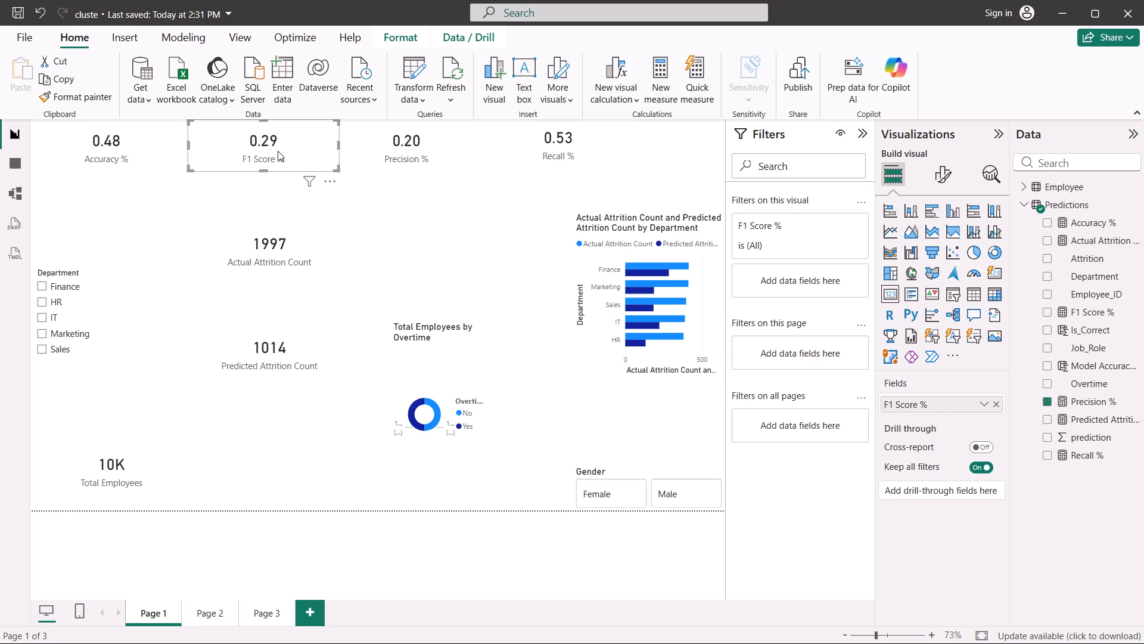
left_click(153, 148)
left_click(229, 131)
left_click(229, 131)
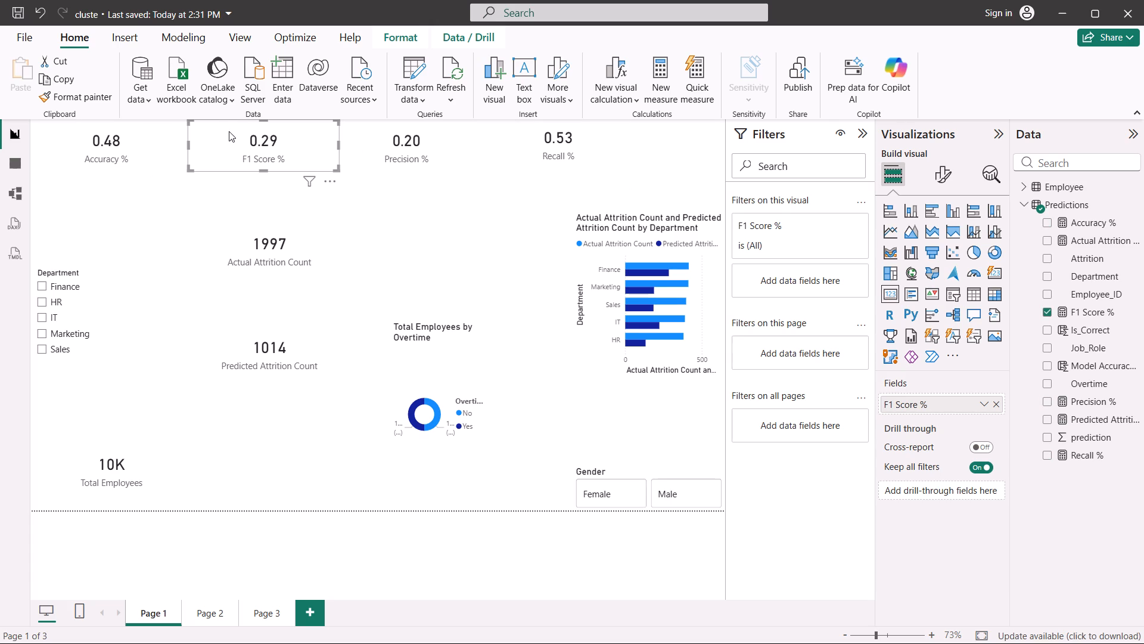
Raise the Precision % card slightly and extend its bottom edge to line up with the F1 Score % card.
left_click(384, 147)
left_click(384, 147)
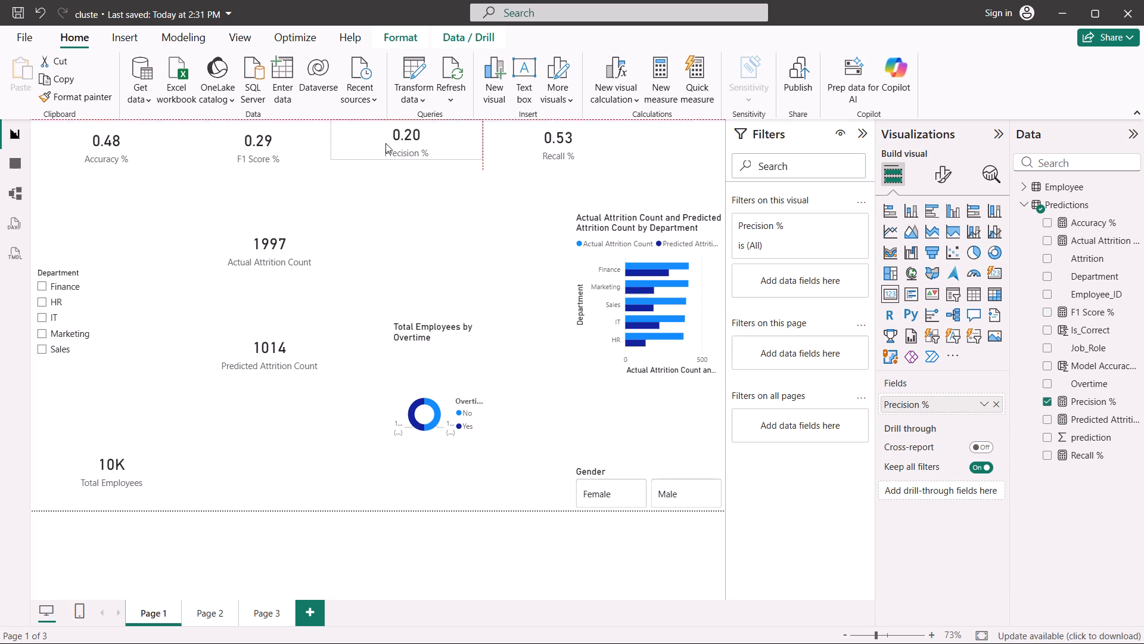
left_click_drag(408, 160, 408, 162)
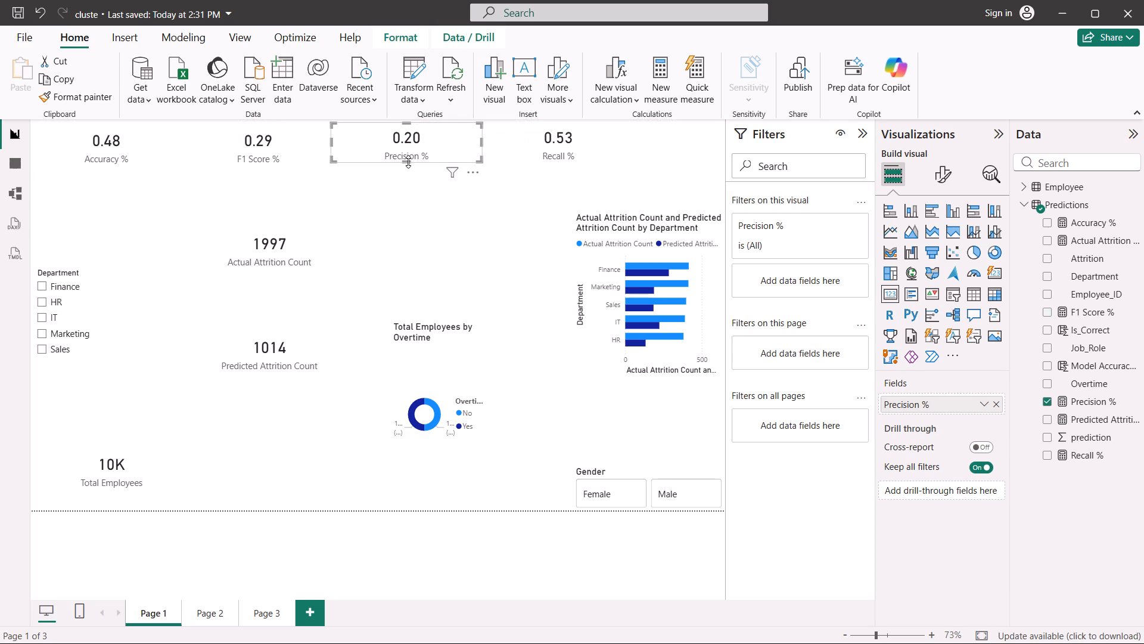
left_click_drag(408, 162, 408, 168)
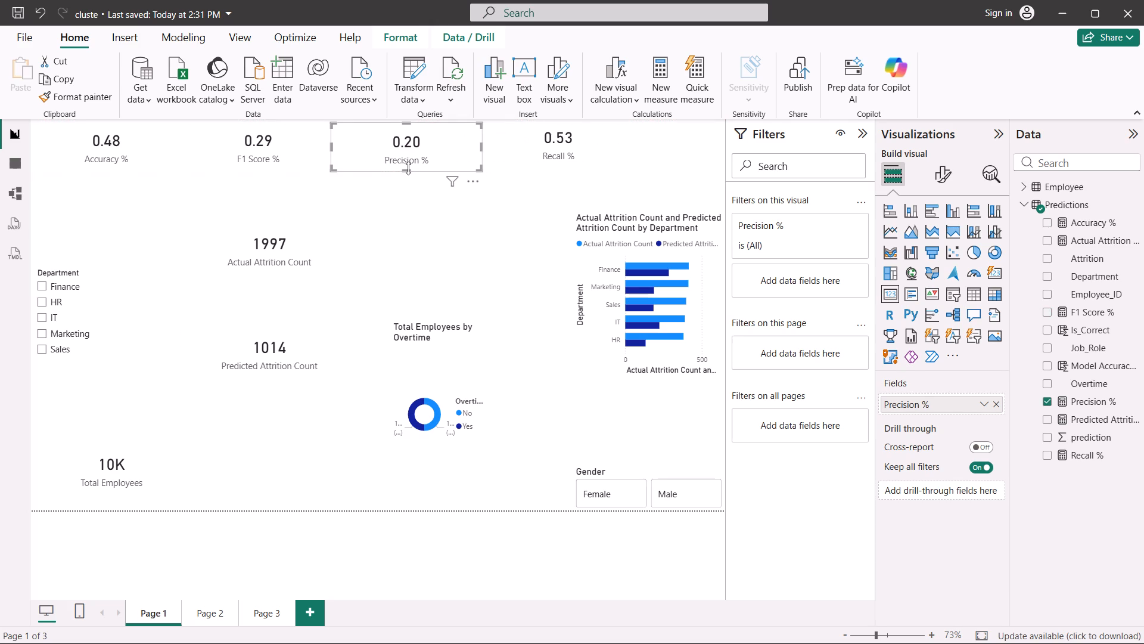
left_click(425, 141)
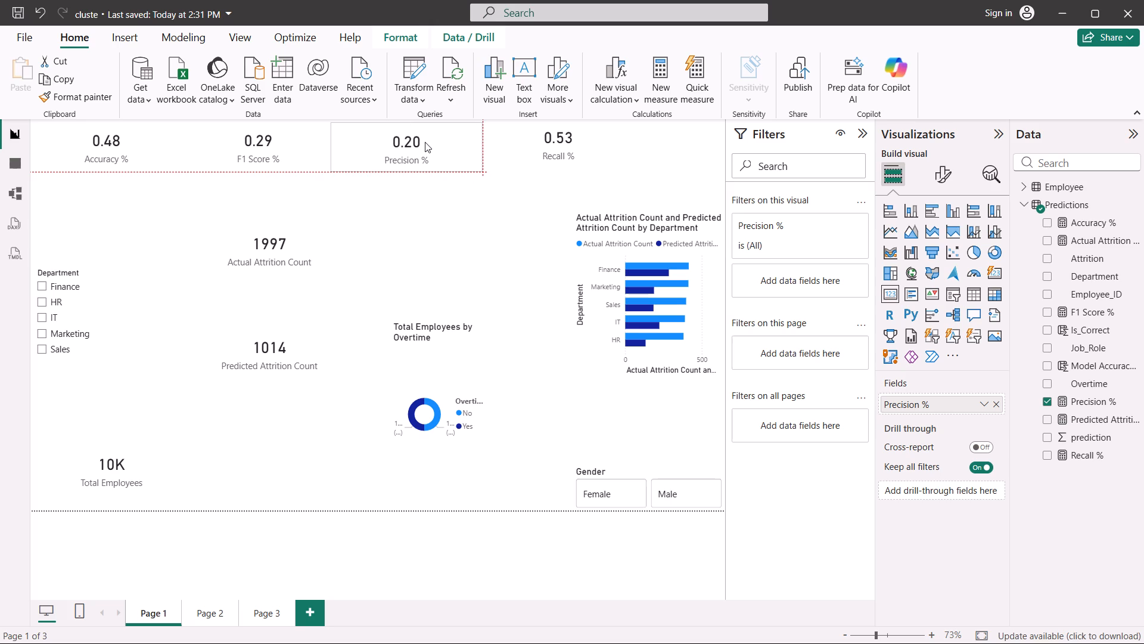
left_click(306, 145)
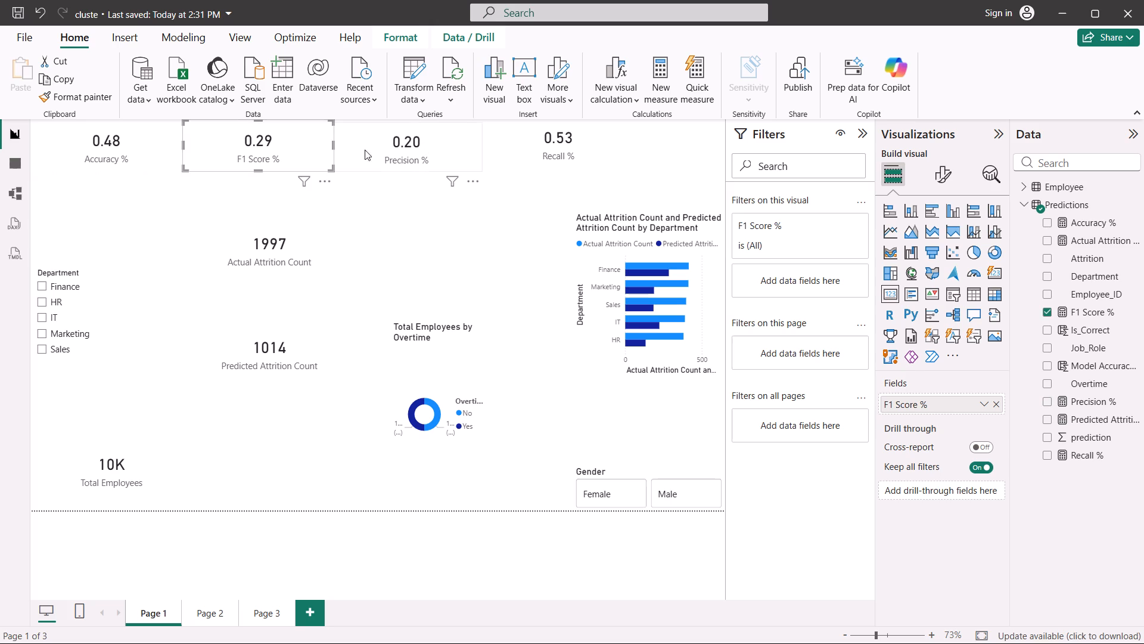
left_click(383, 146)
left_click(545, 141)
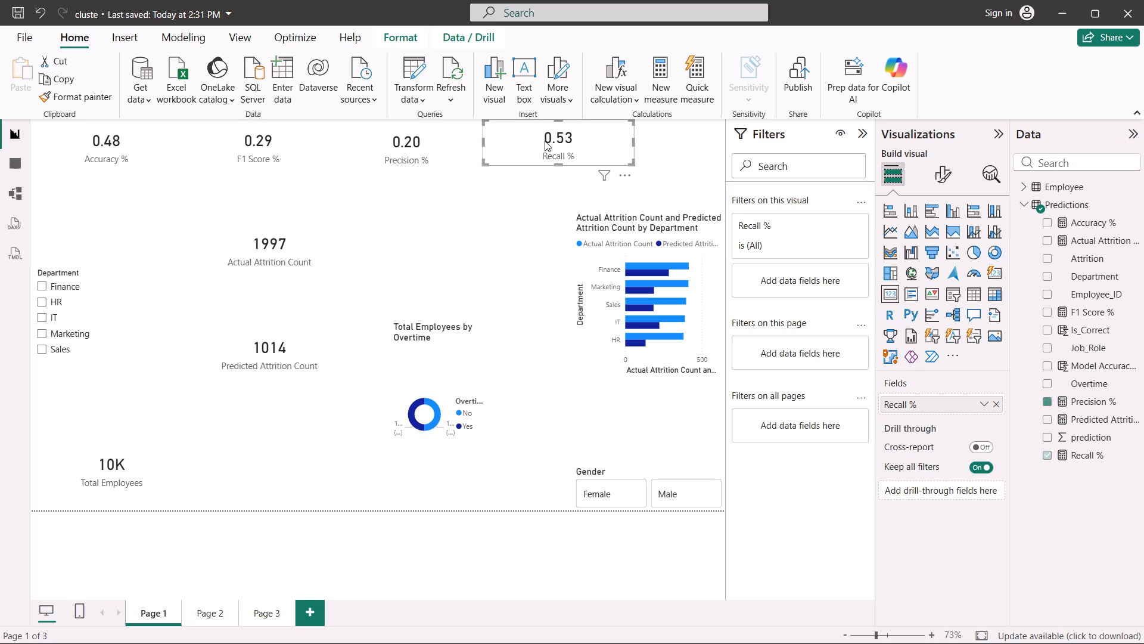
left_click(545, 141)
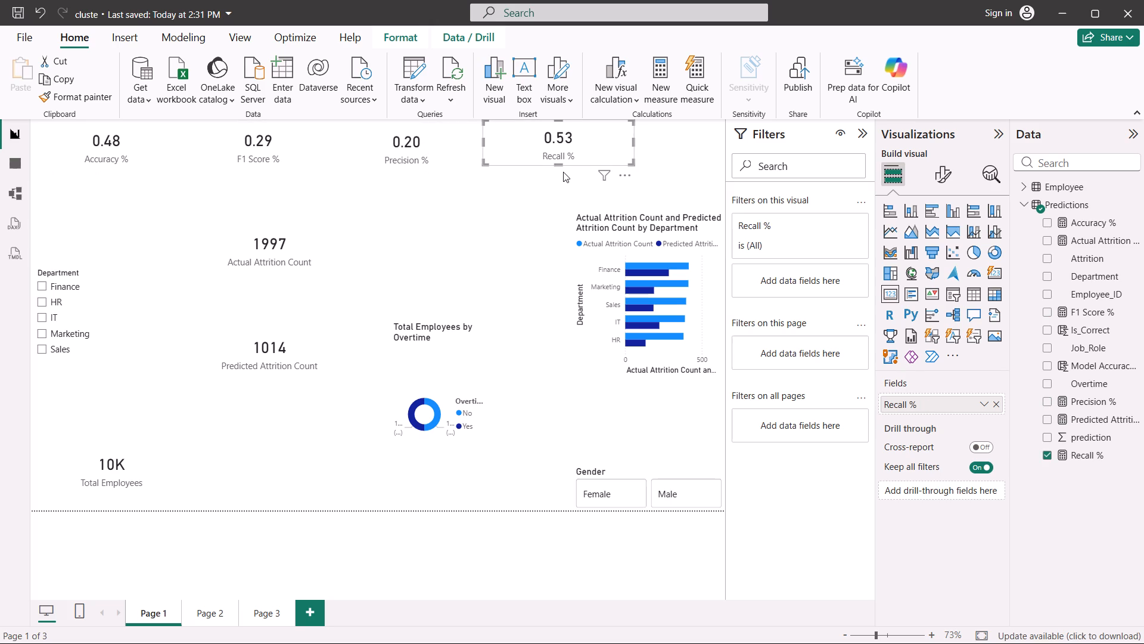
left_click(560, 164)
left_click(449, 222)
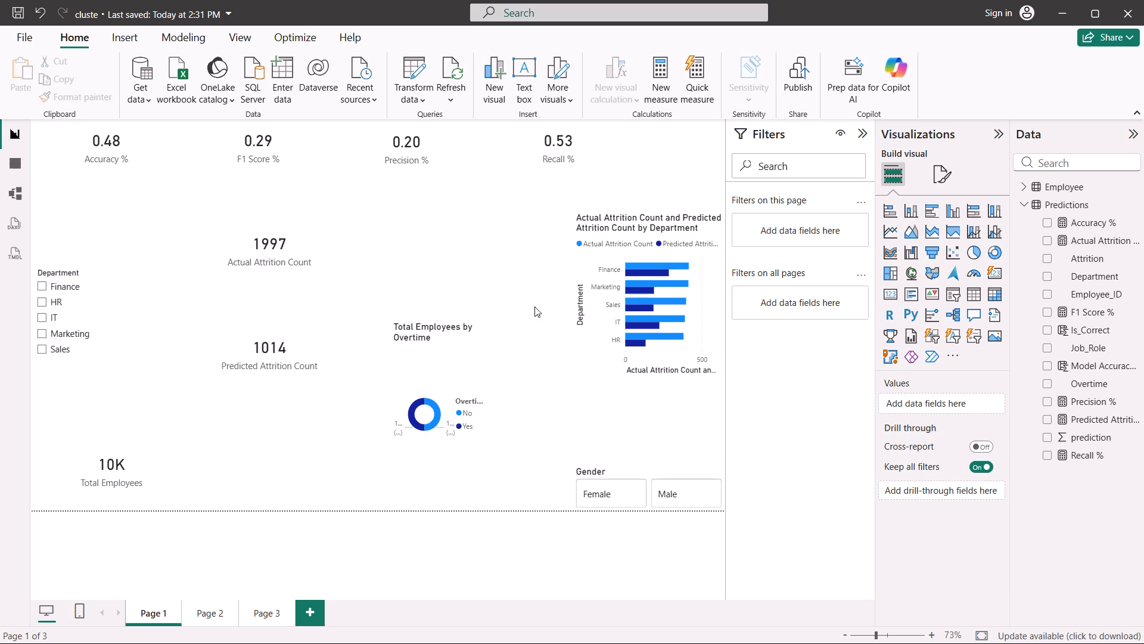
Move the Total Employees by Overtime donut chart up and the department bar chart down so their top edges roughly align.
left_click_drag(450, 357, 443, 282)
left_click_drag(592, 289, 587, 330)
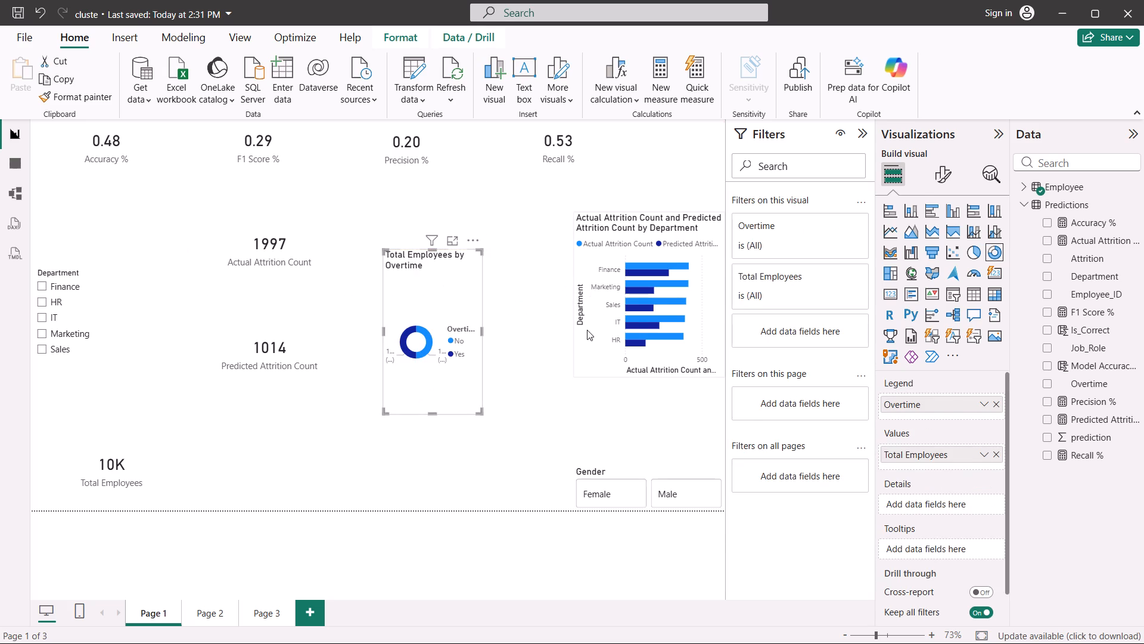
left_click_drag(587, 330, 587, 331)
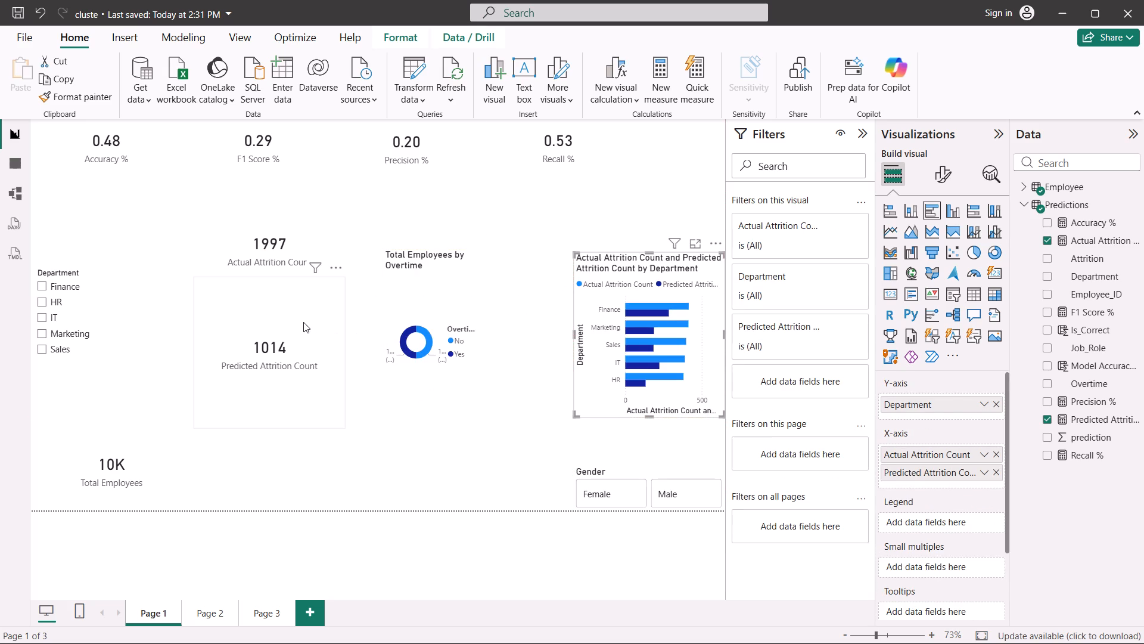
Narrow the Department slicer and move it into the page's upper-right corner, beside the Recall % card.
left_click_drag(123, 294, 530, 174)
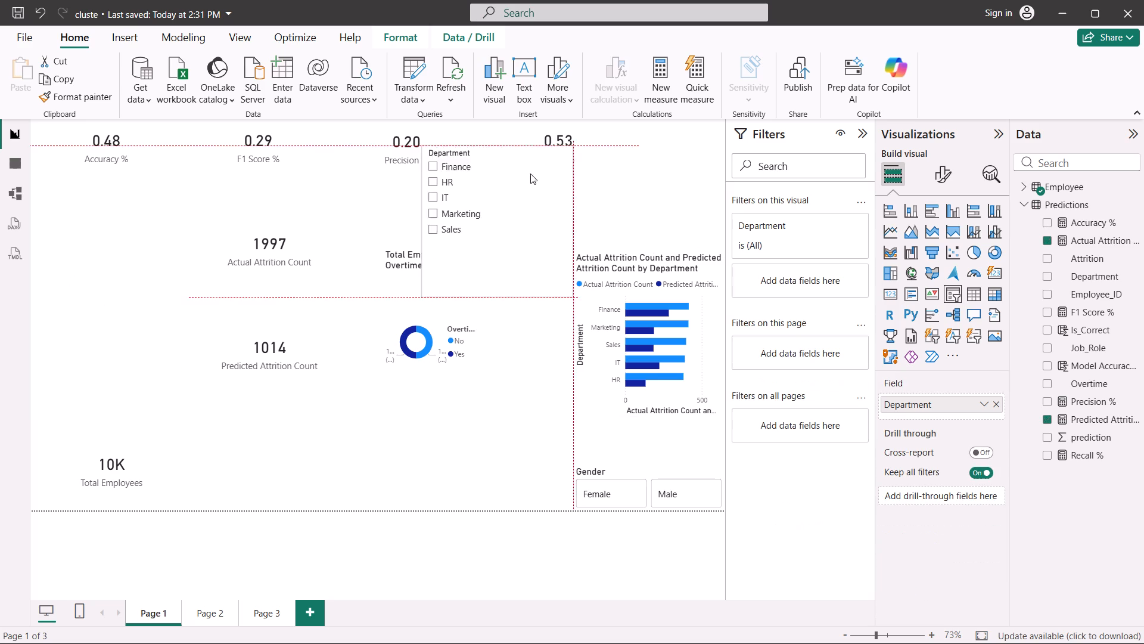
left_click_drag(530, 174, 630, 175)
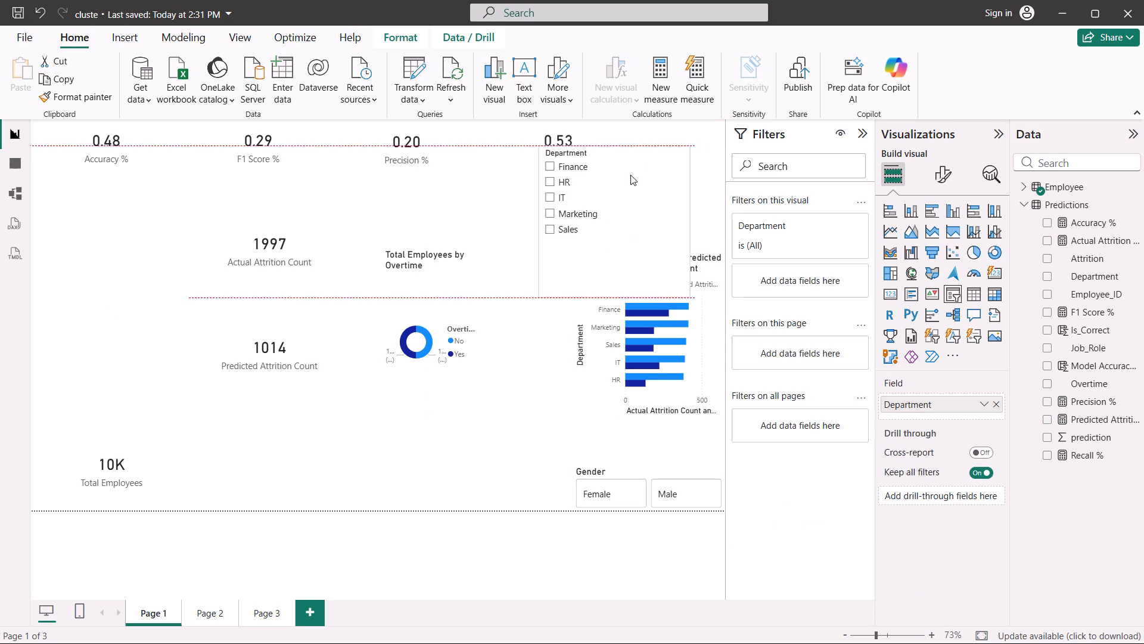
left_click_drag(630, 175, 615, 191)
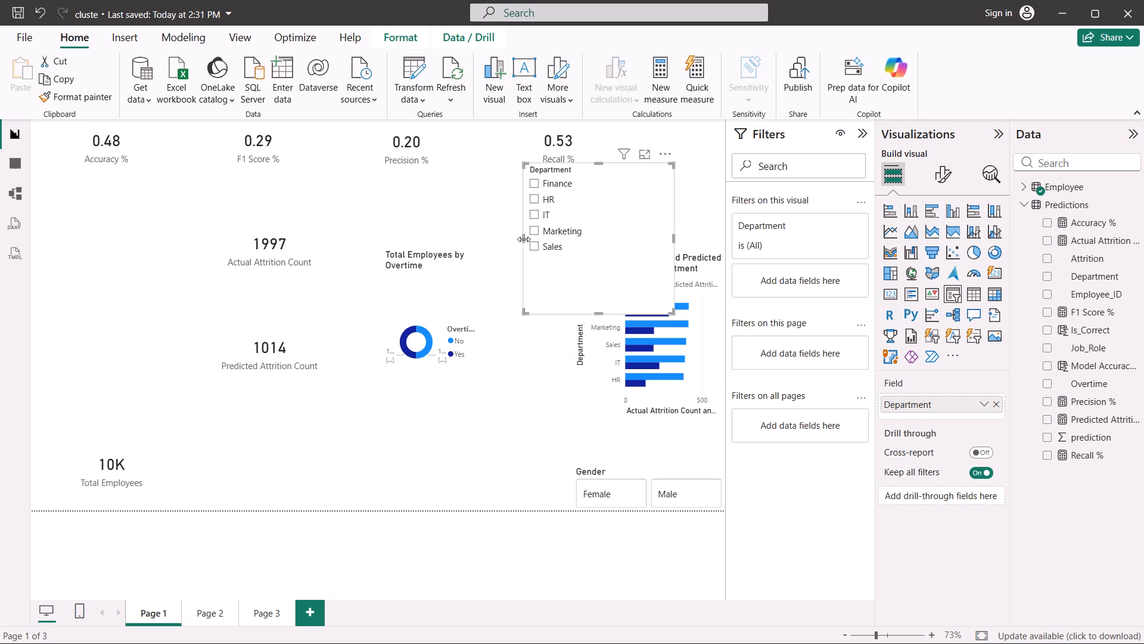
left_click_drag(523, 239, 587, 233)
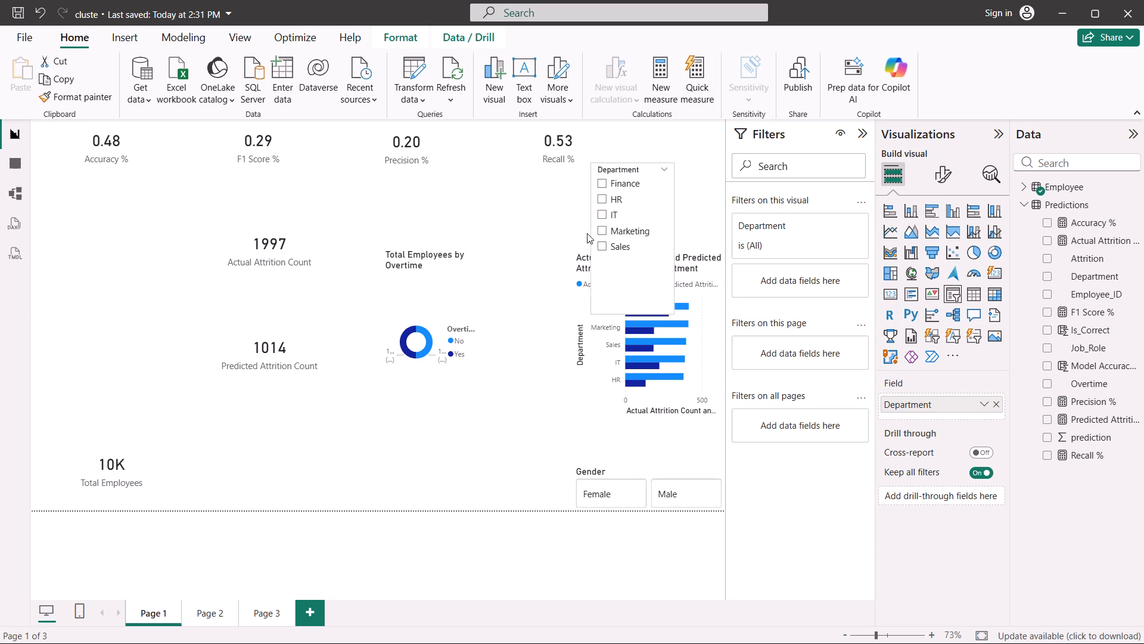
left_click_drag(587, 233, 573, 235)
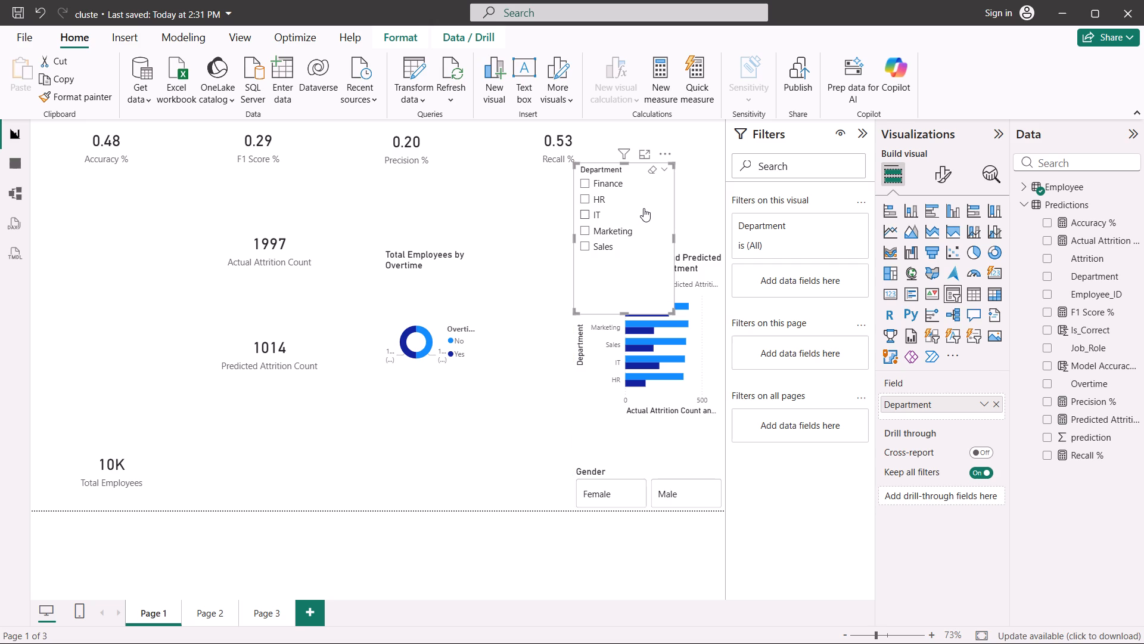
left_click_drag(643, 208, 686, 171)
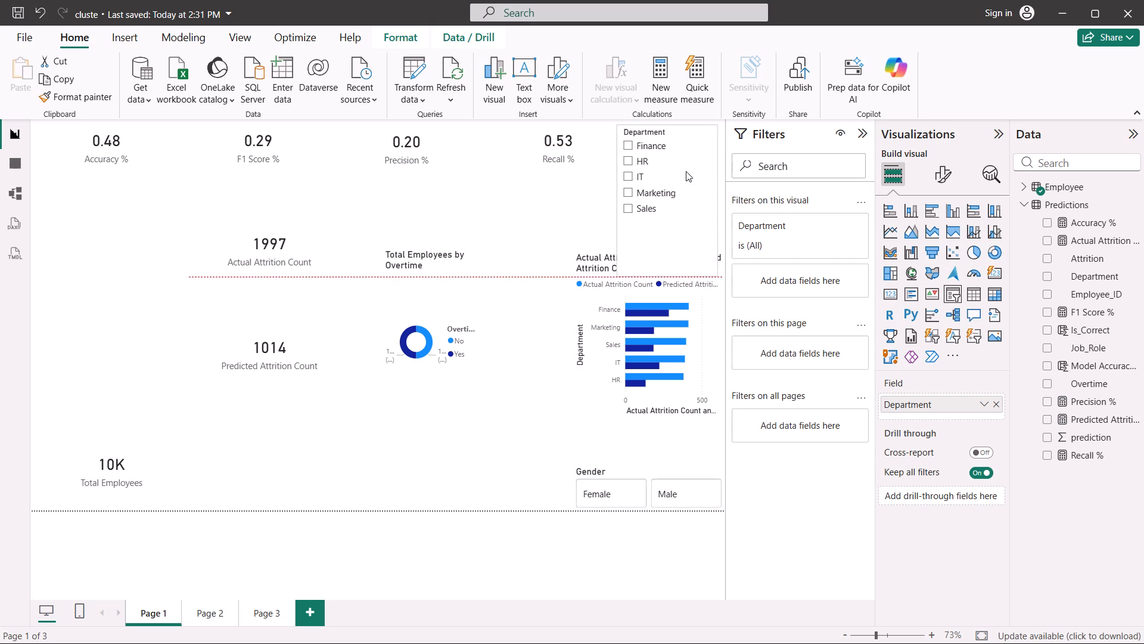
left_click_drag(686, 171, 696, 166)
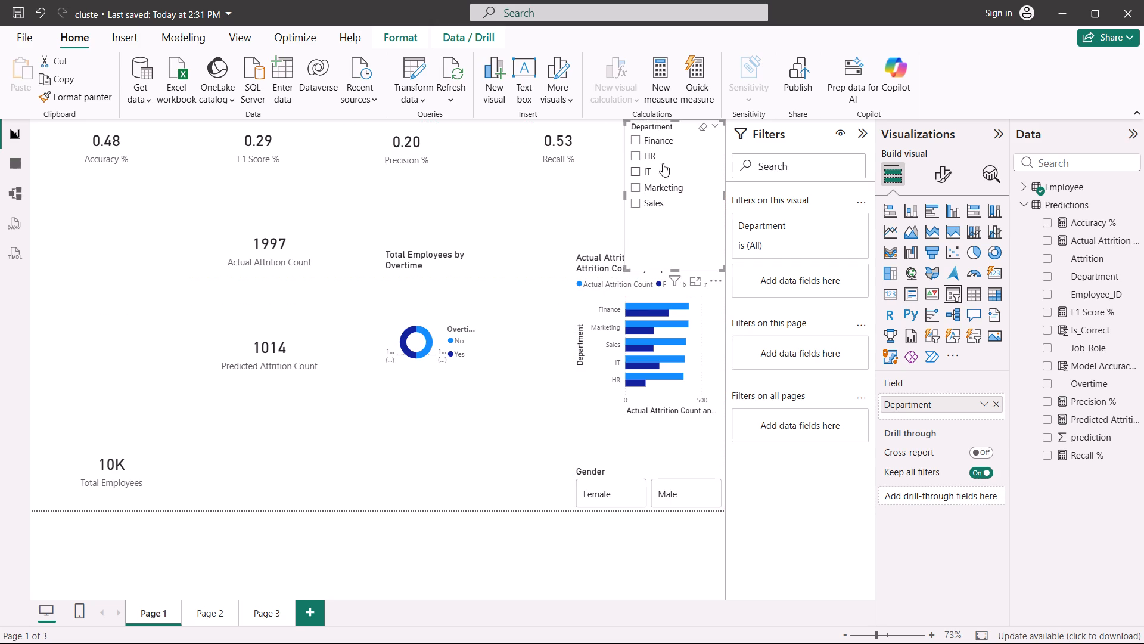
Narrow the Recall % card from its right edge so it ends just before the Department slicer.
left_click(585, 158)
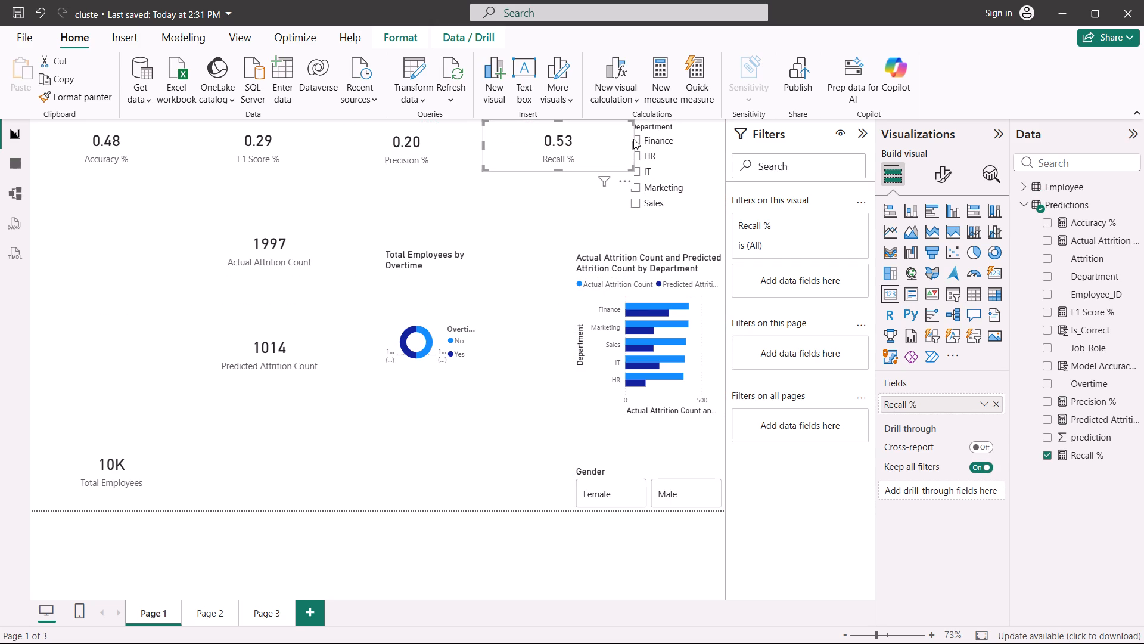
left_click_drag(633, 143, 620, 147)
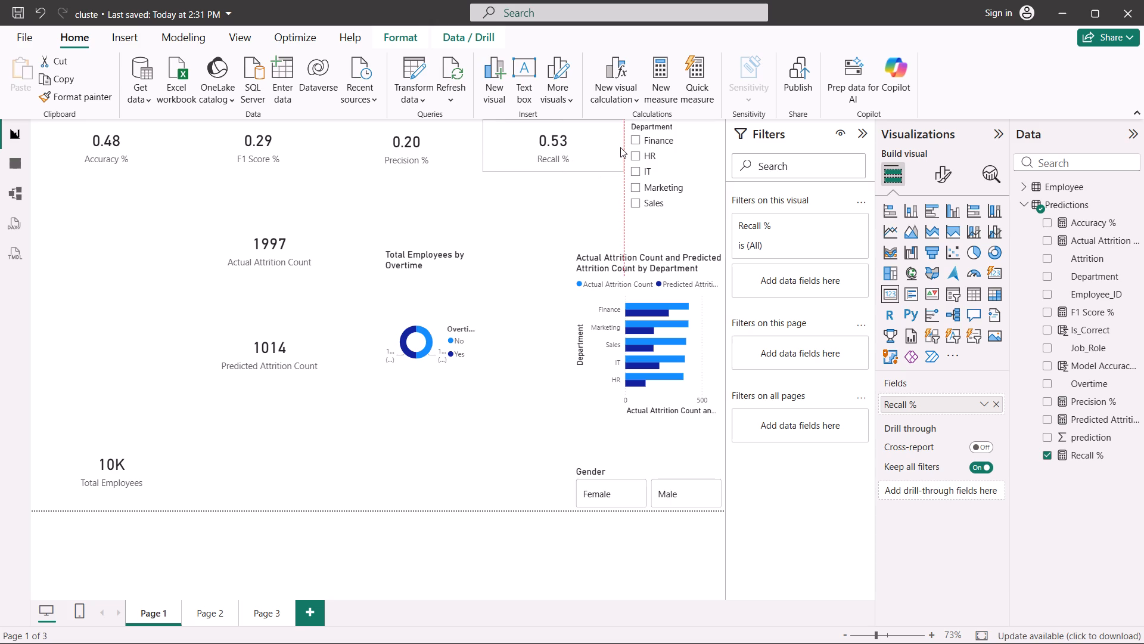
left_click_drag(620, 147, 613, 148)
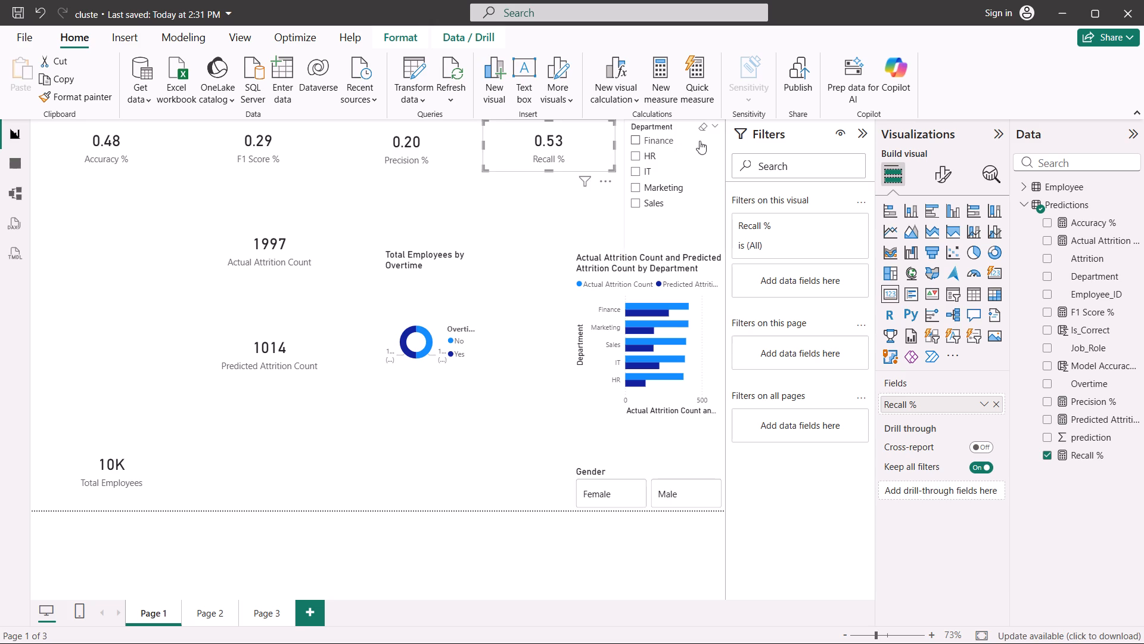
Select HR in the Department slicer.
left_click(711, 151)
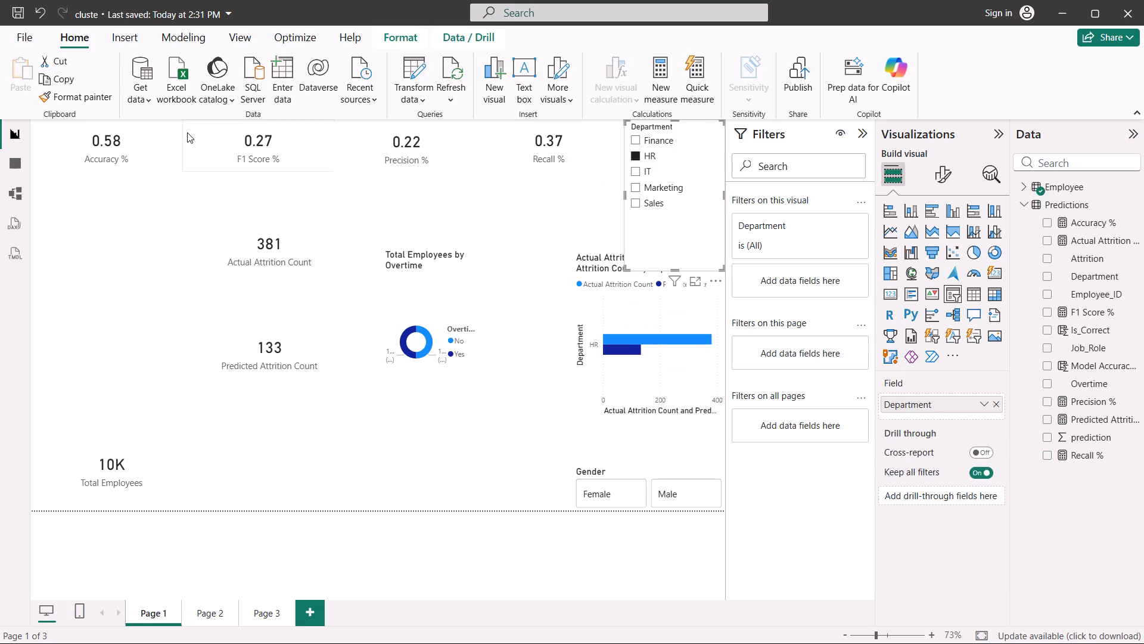
Narrow the Accuracy % card slightly and shift the F1 Score % card toward it, flush against the Precision % card.
left_click(153, 148)
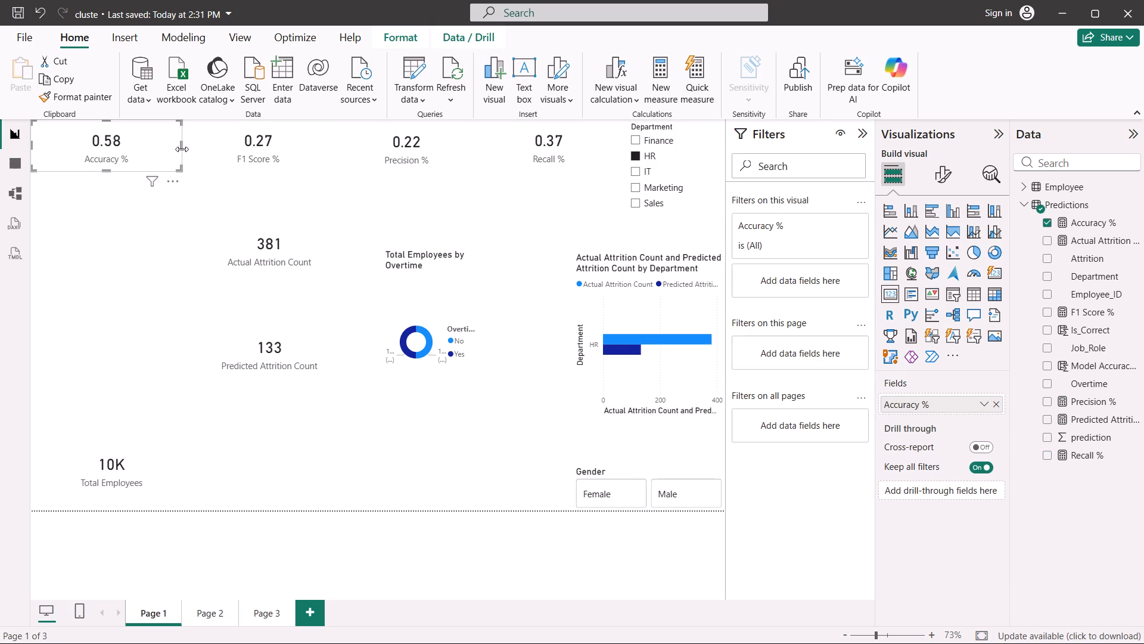
left_click_drag(182, 145, 169, 144)
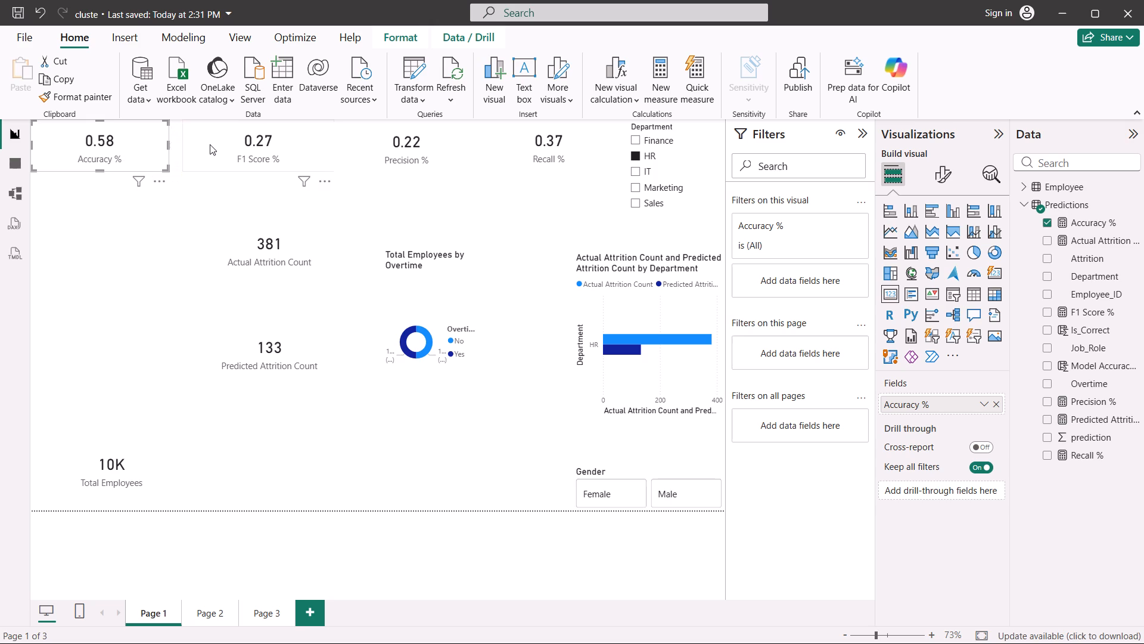
left_click(213, 144)
left_click(154, 148)
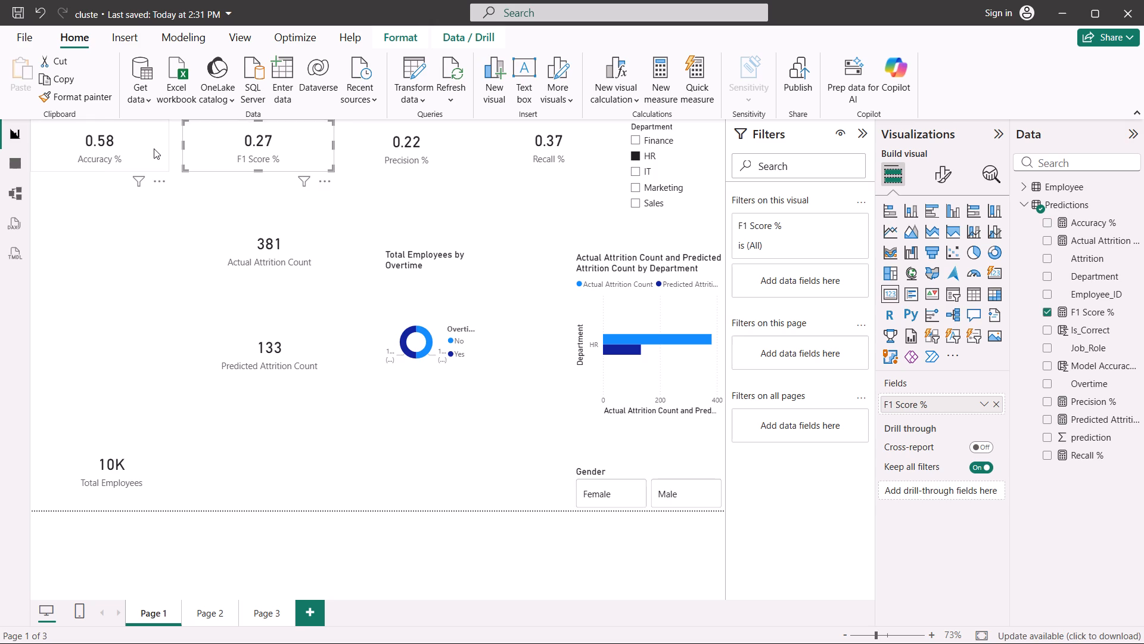
left_click(216, 142)
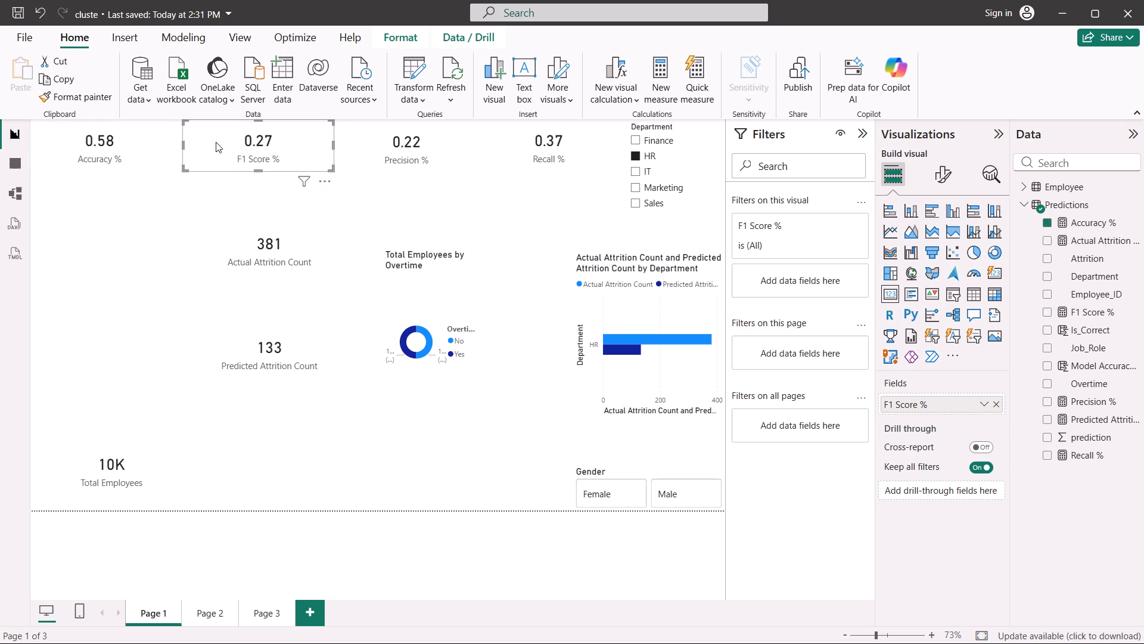
left_click_drag(216, 142, 210, 143)
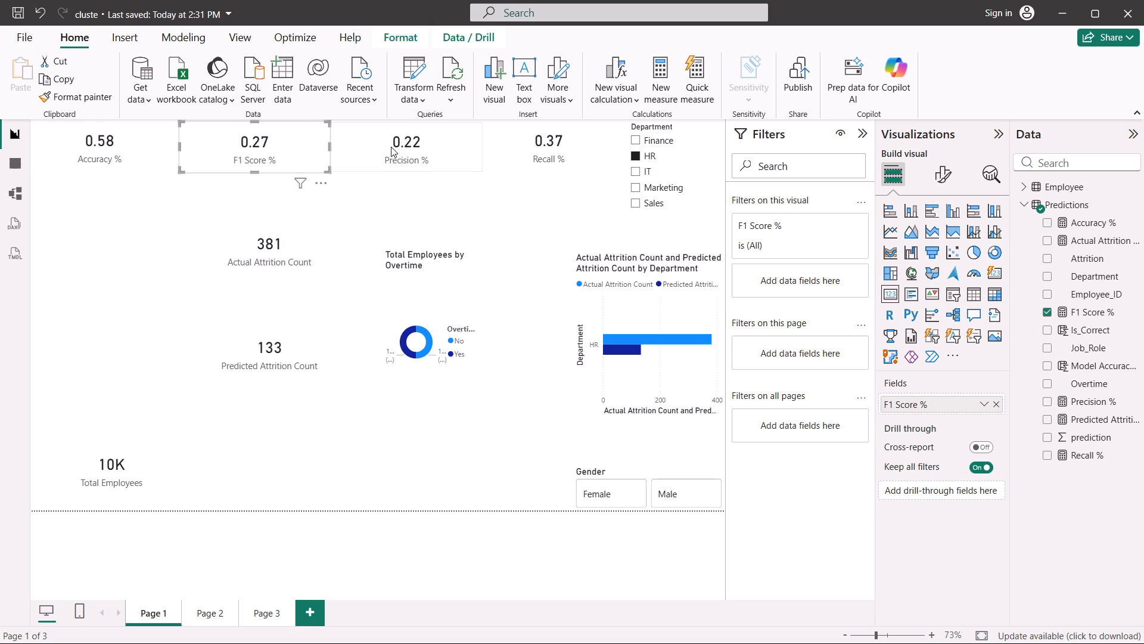
left_click(391, 147)
left_click(500, 142)
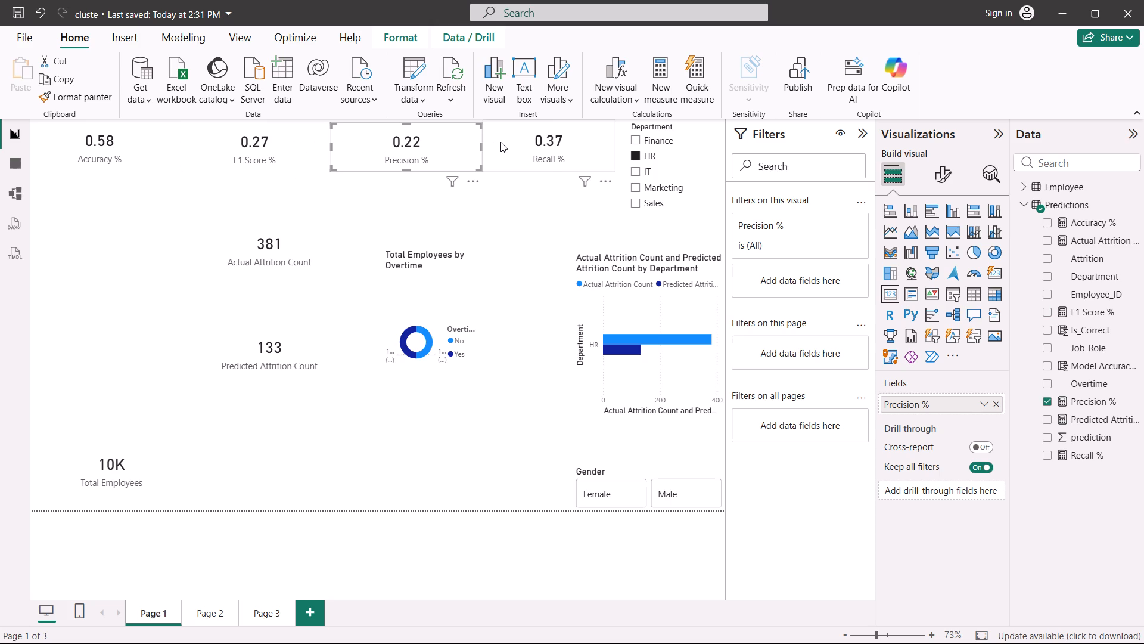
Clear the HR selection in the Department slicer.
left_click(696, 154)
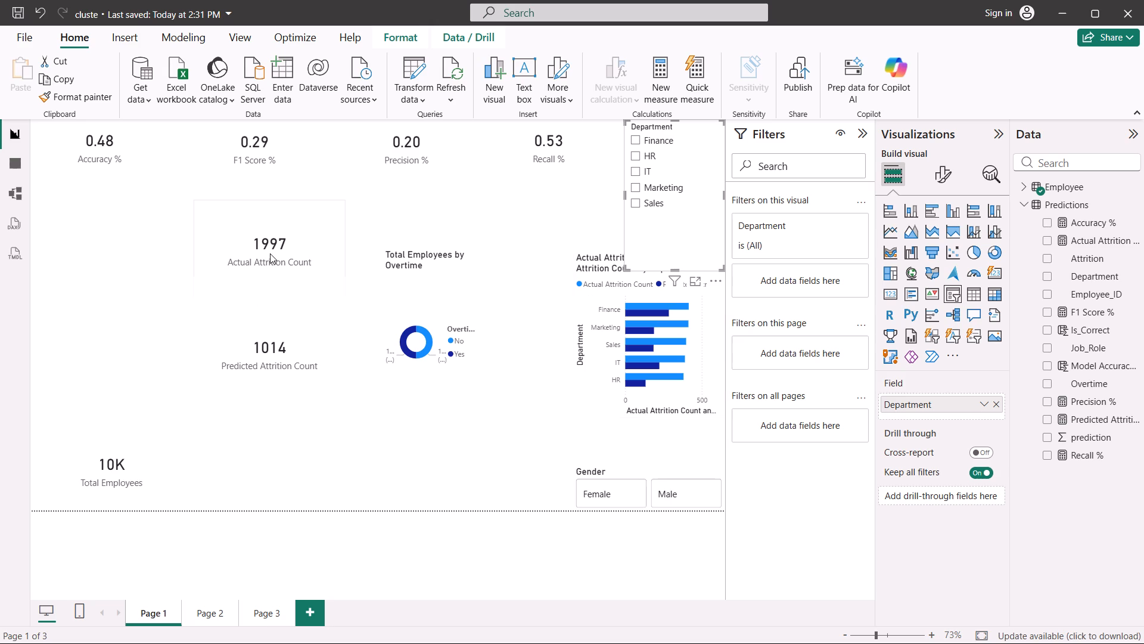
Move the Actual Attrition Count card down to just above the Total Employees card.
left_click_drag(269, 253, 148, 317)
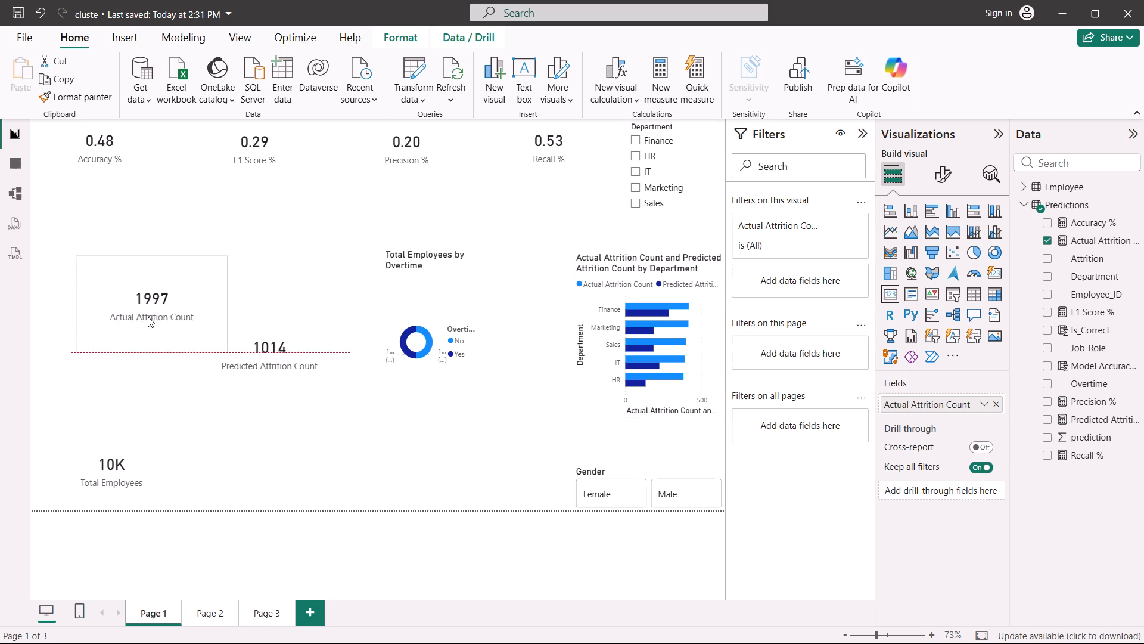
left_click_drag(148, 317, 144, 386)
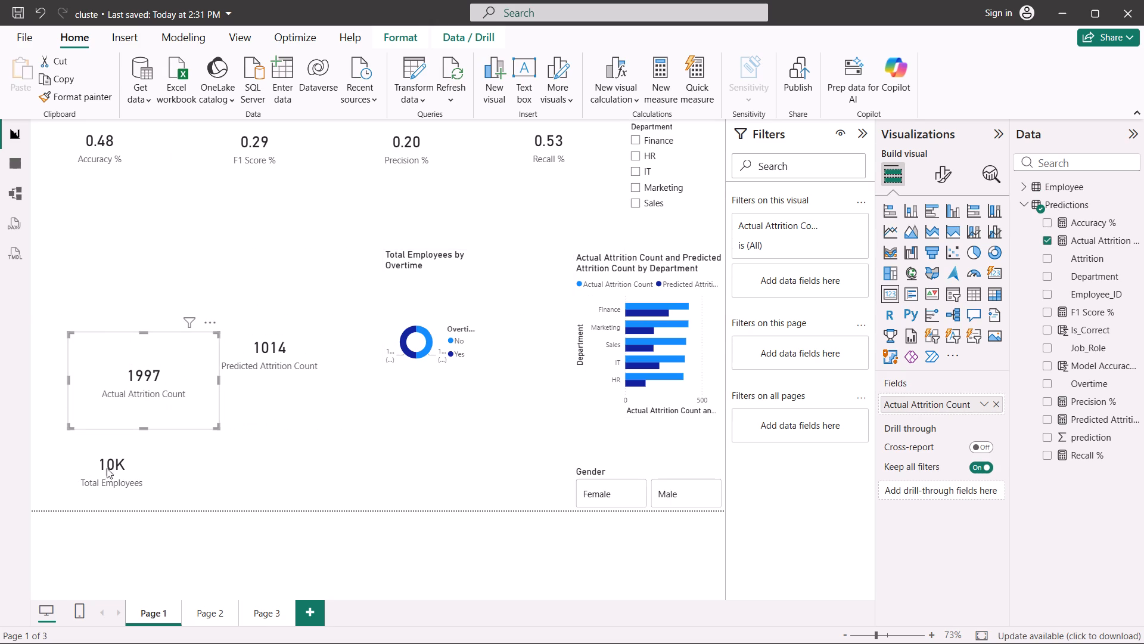
Move the Total Employees card up to the page's left edge, starting a second row below the Accuracy % card.
left_click(111, 466)
left_click_drag(111, 466, 116, 245)
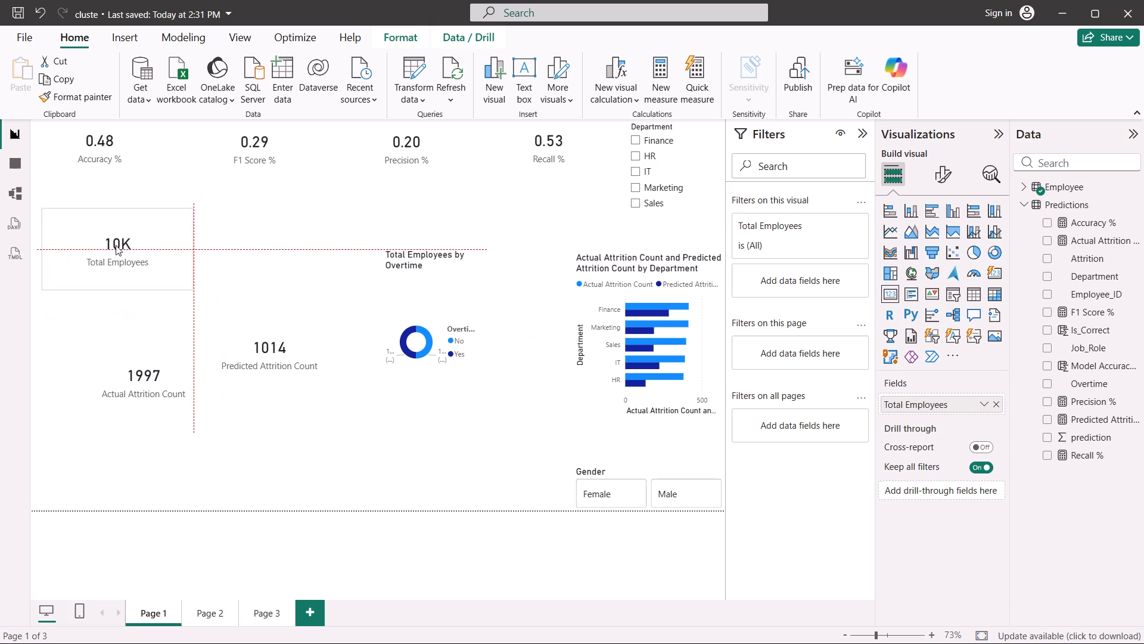
left_click_drag(116, 245, 110, 242)
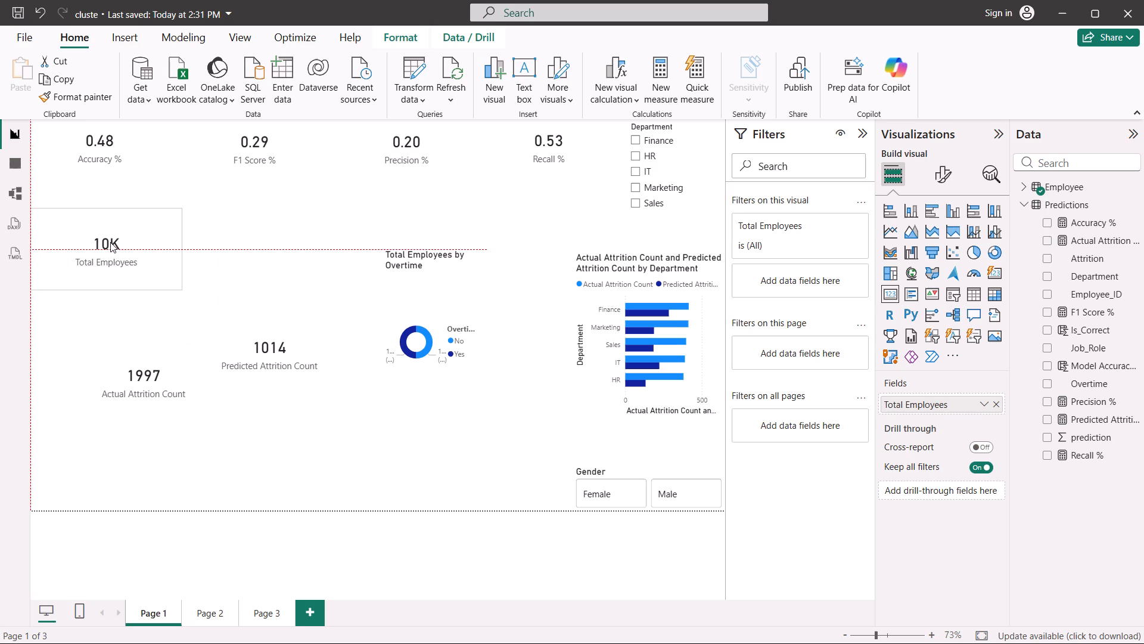
left_click_drag(110, 242, 110, 240)
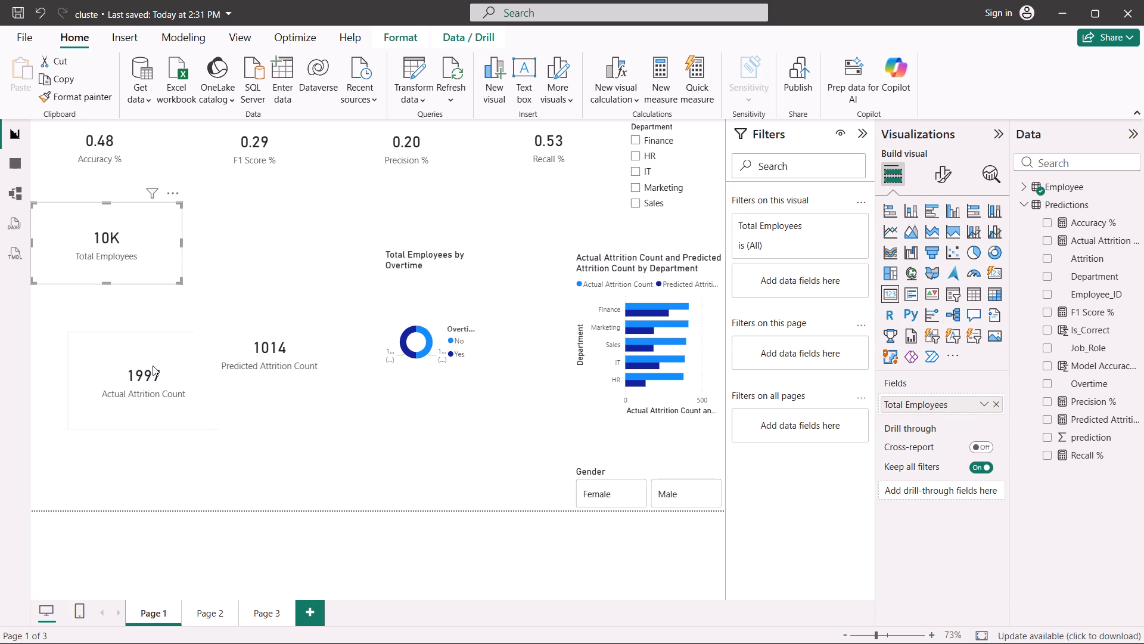
Place the Actual Attrition Count card beside the Total Employees card and reduce its height from the top edge.
left_click_drag(141, 380, 262, 229)
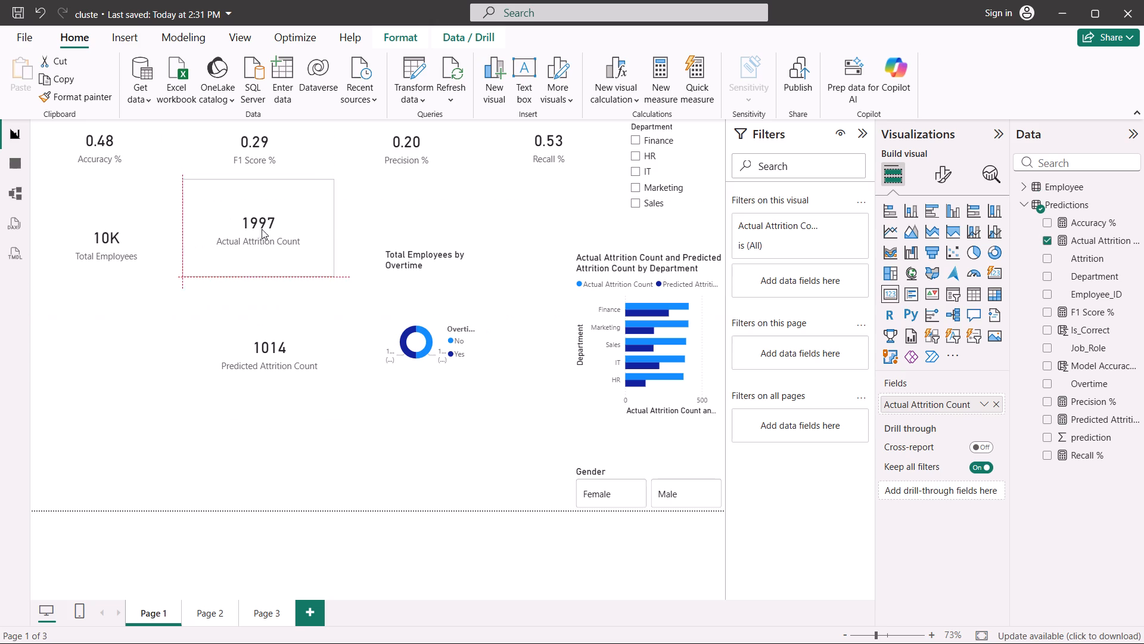
left_click_drag(262, 229, 260, 228)
left_click(134, 213)
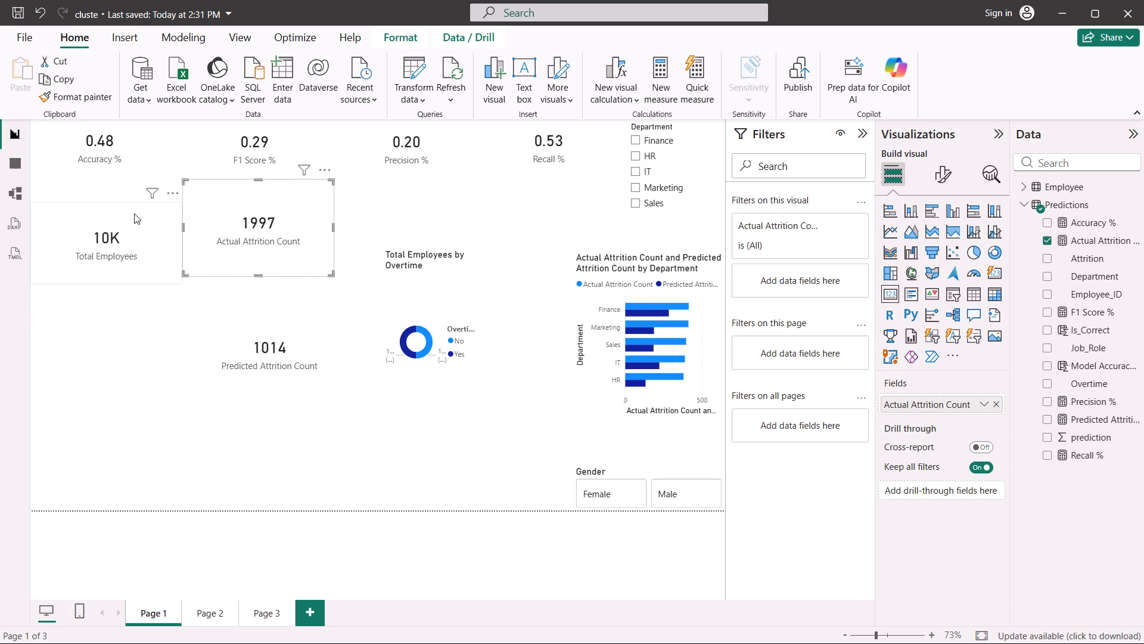
left_click(158, 152)
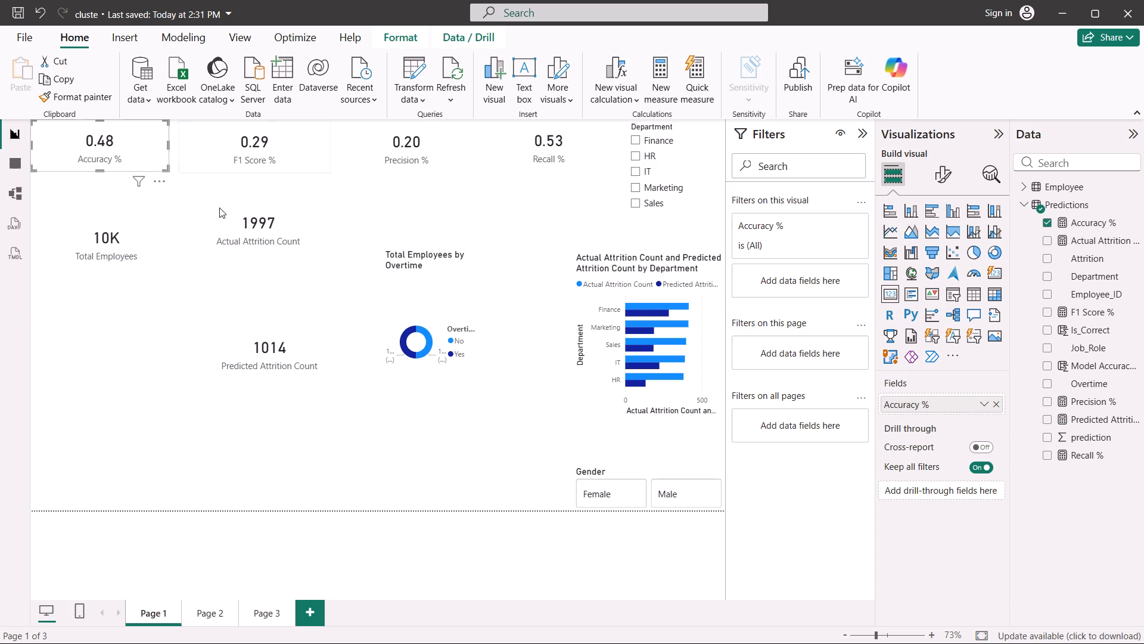
left_click(248, 229)
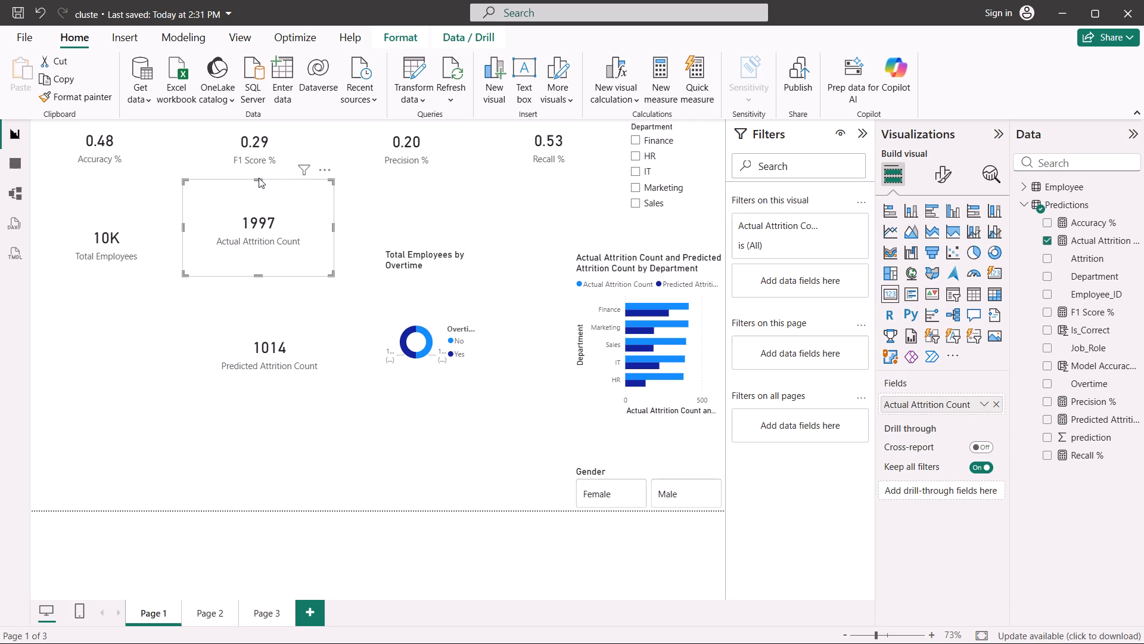
left_click(258, 181)
left_click_drag(258, 181, 259, 188)
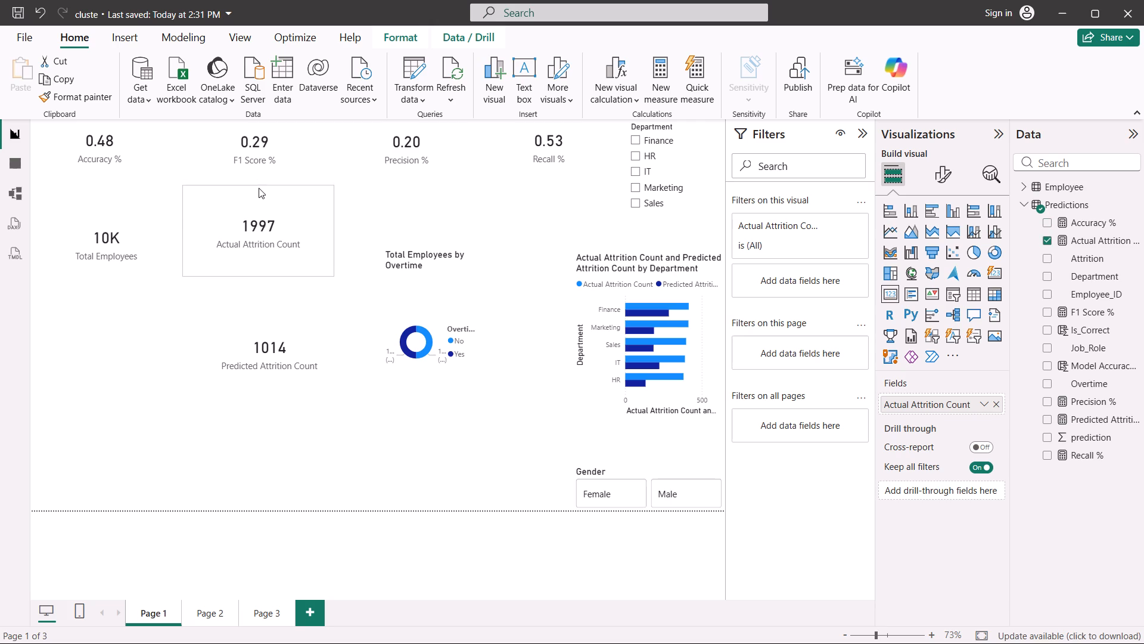
left_click_drag(259, 188, 258, 195)
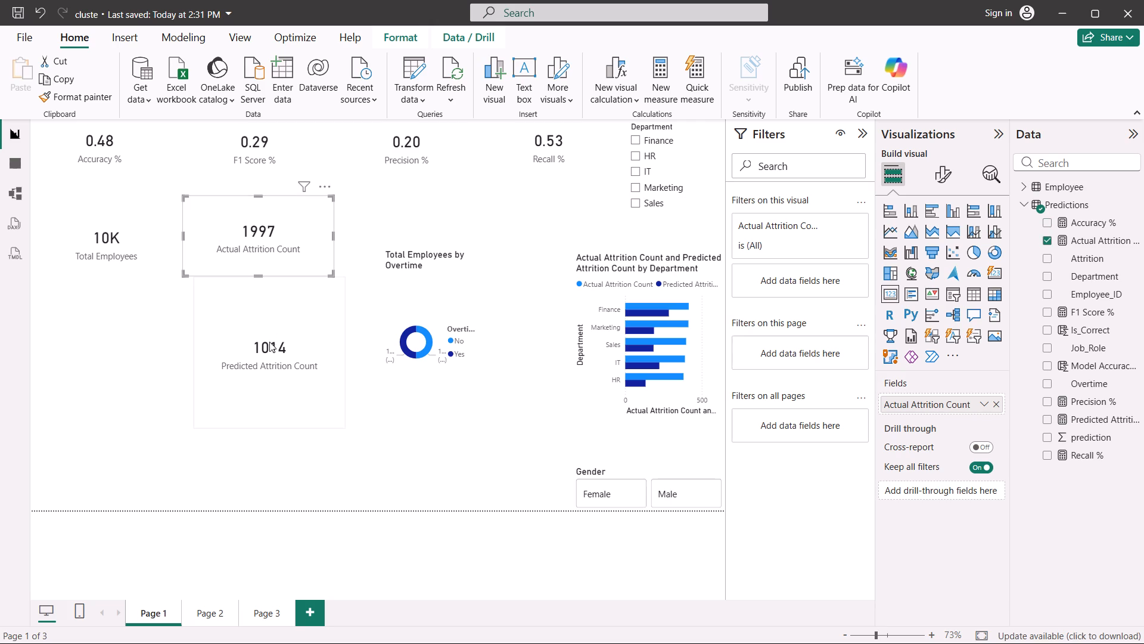
Place the Predicted Attrition Count card beside the Actual Attrition Count card and reduce its height, moving the Overtime donut chart down to make room.
left_click_drag(411, 298, 409, 336)
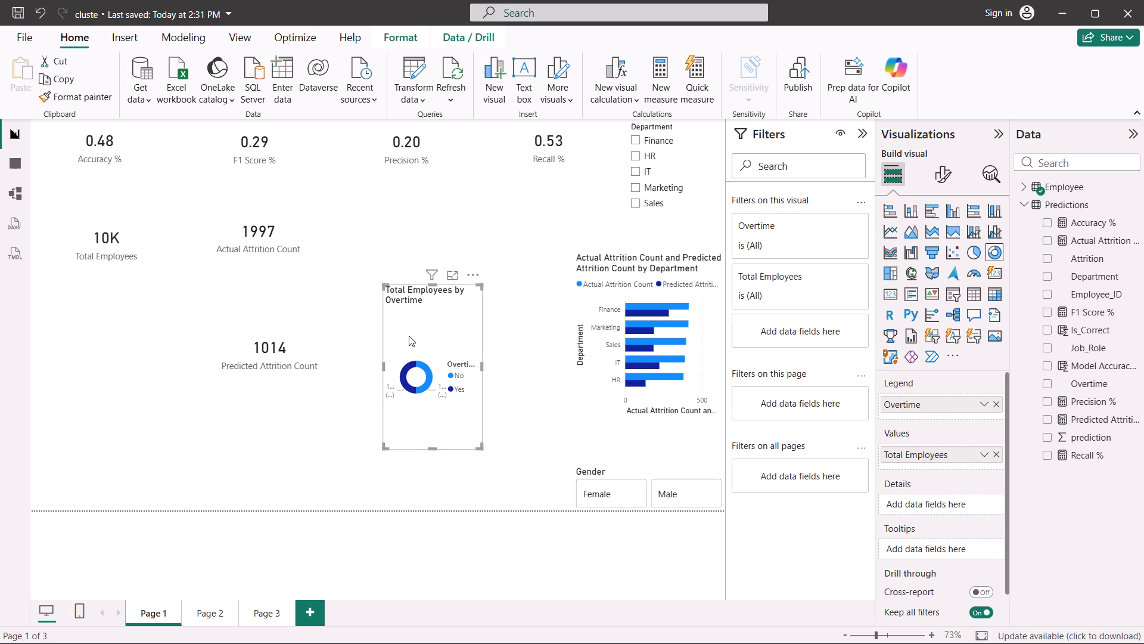
left_click_drag(285, 348, 420, 230)
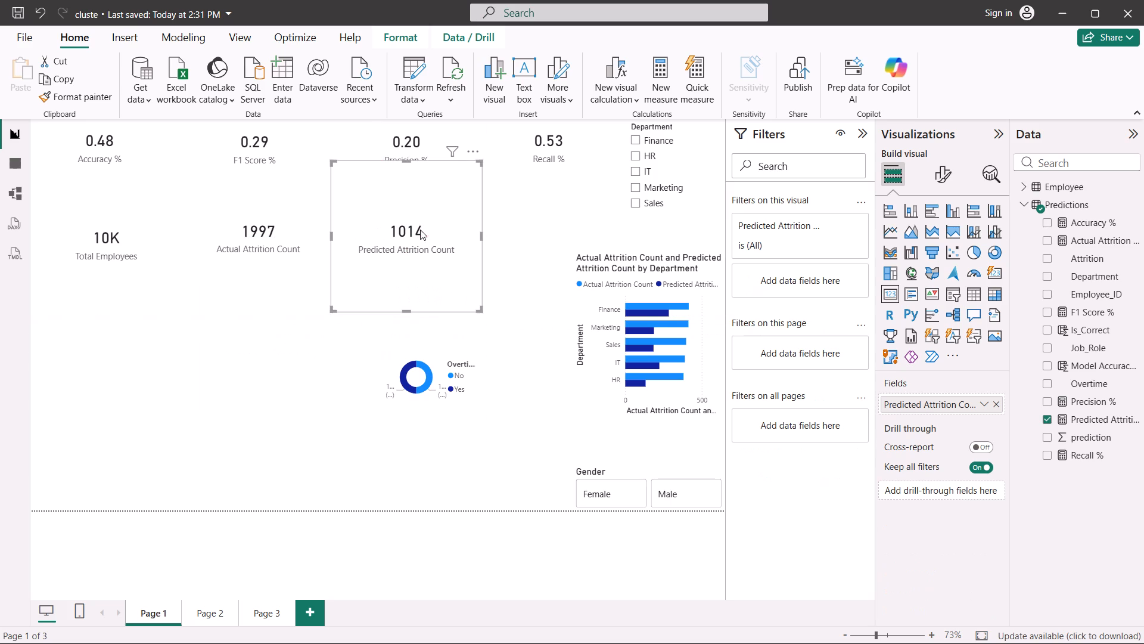
left_click_drag(405, 160, 404, 205)
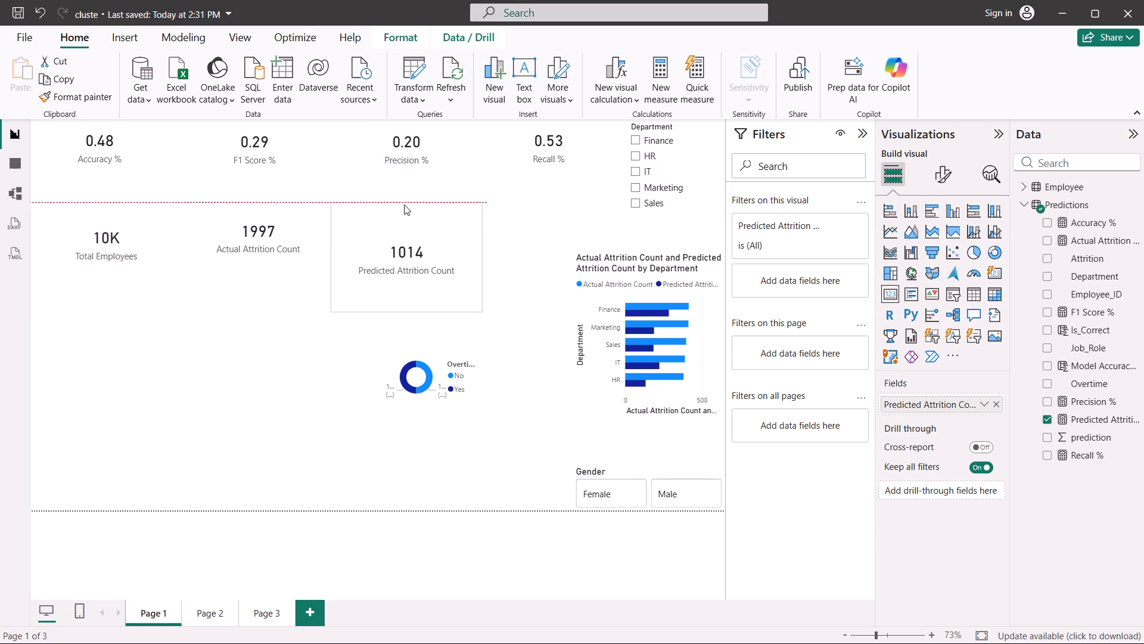
left_click_drag(404, 205, 402, 238)
left_click_drag(388, 257, 398, 225)
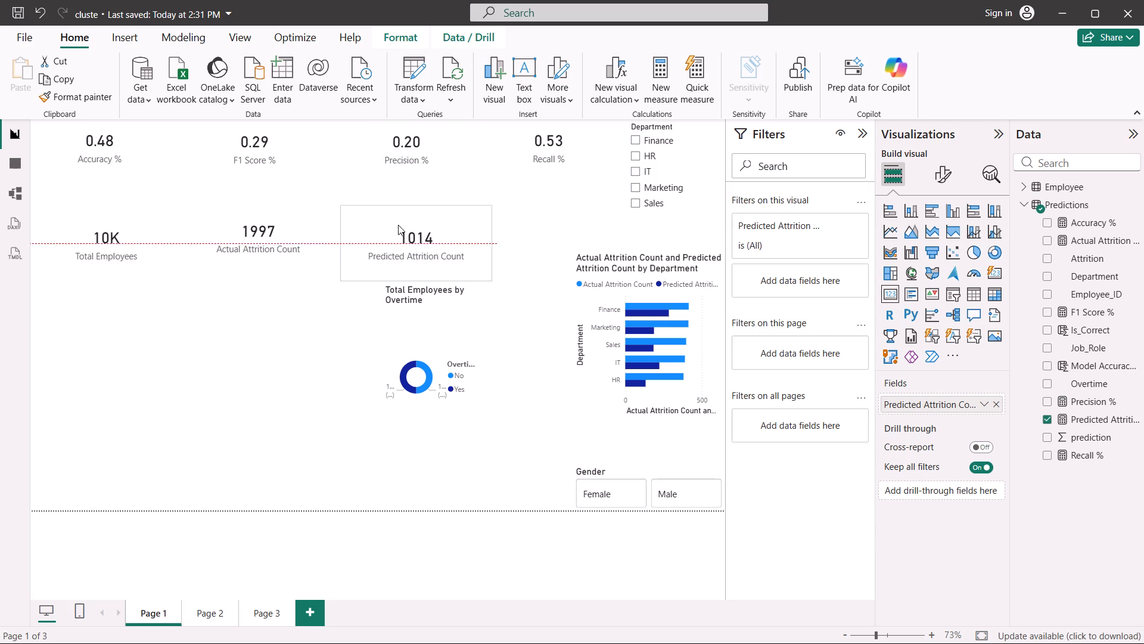
left_click_drag(398, 225, 403, 217)
Move the Total Employees by Overtime donut chart below the Actual Attrition Count card.
left_click_drag(438, 340, 277, 367)
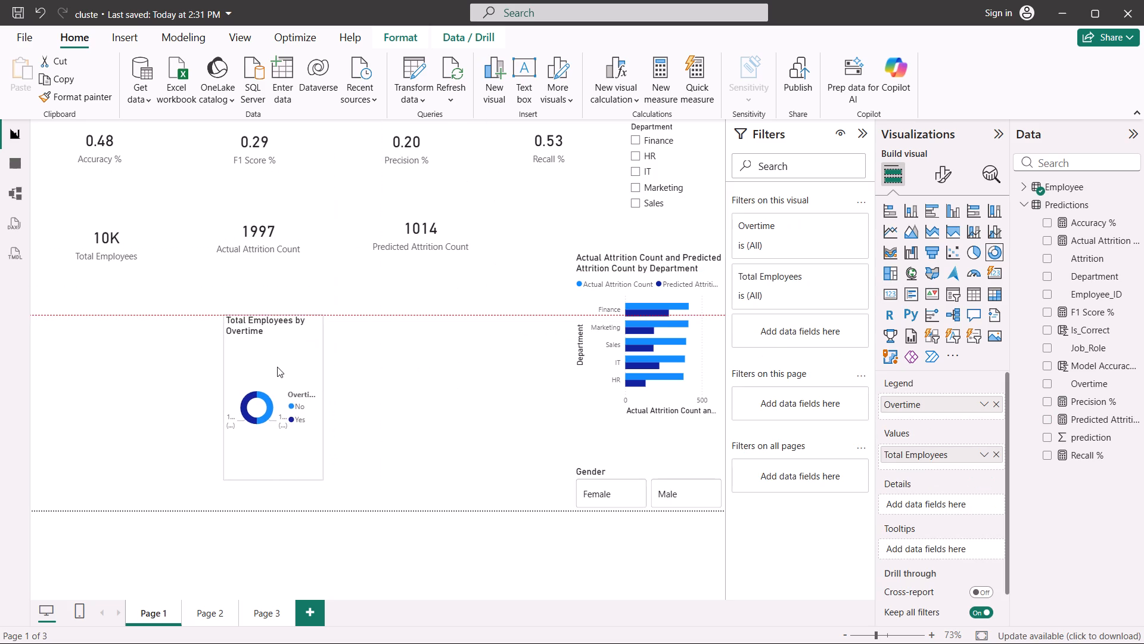
left_click_drag(277, 367, 276, 367)
Move the Attrition Count by Department bar chart beneath the Predicted Attrition Count card.
left_click_drag(660, 328, 497, 345)
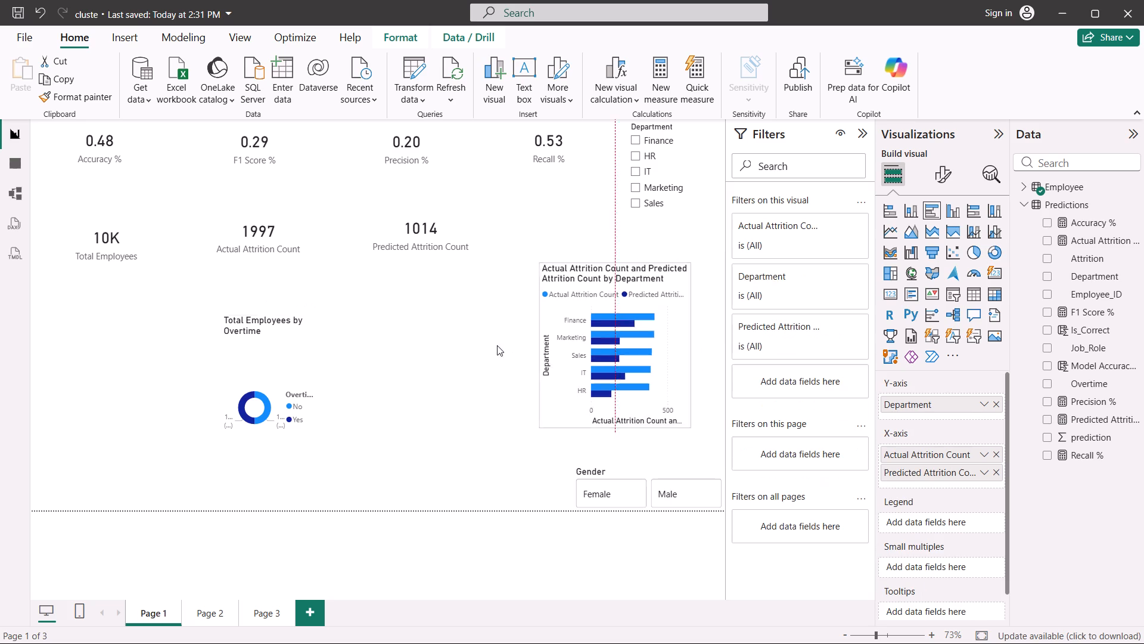
left_click_drag(497, 345, 480, 360)
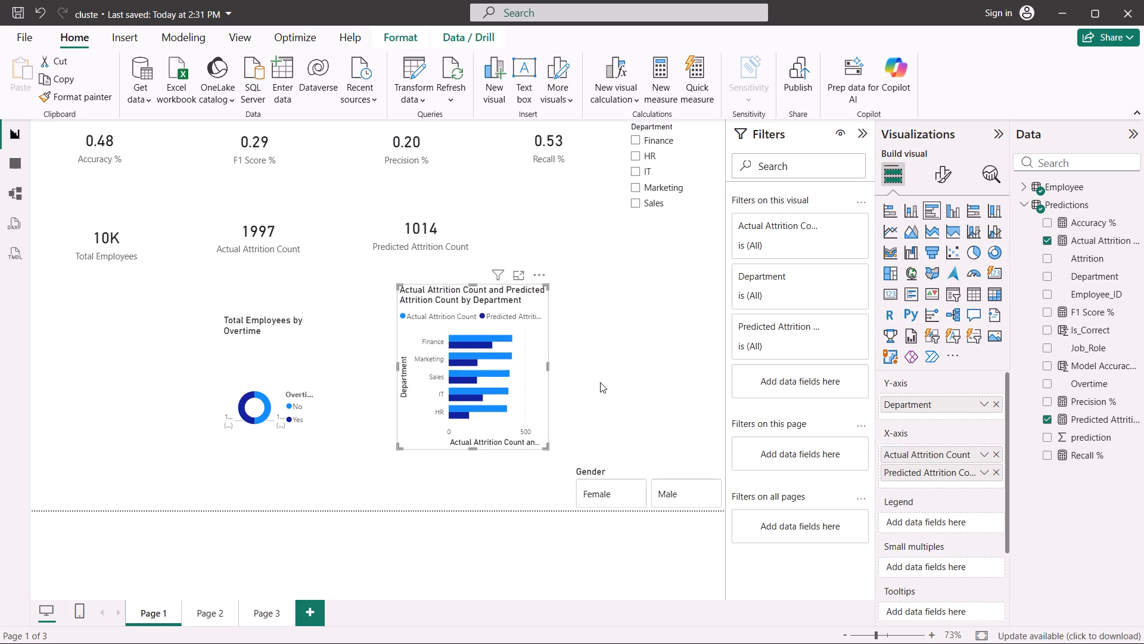
Widen the Total Employees by Overtime donut chart toward the page's left edge and shift it up slightly beneath the cards.
left_click(299, 415)
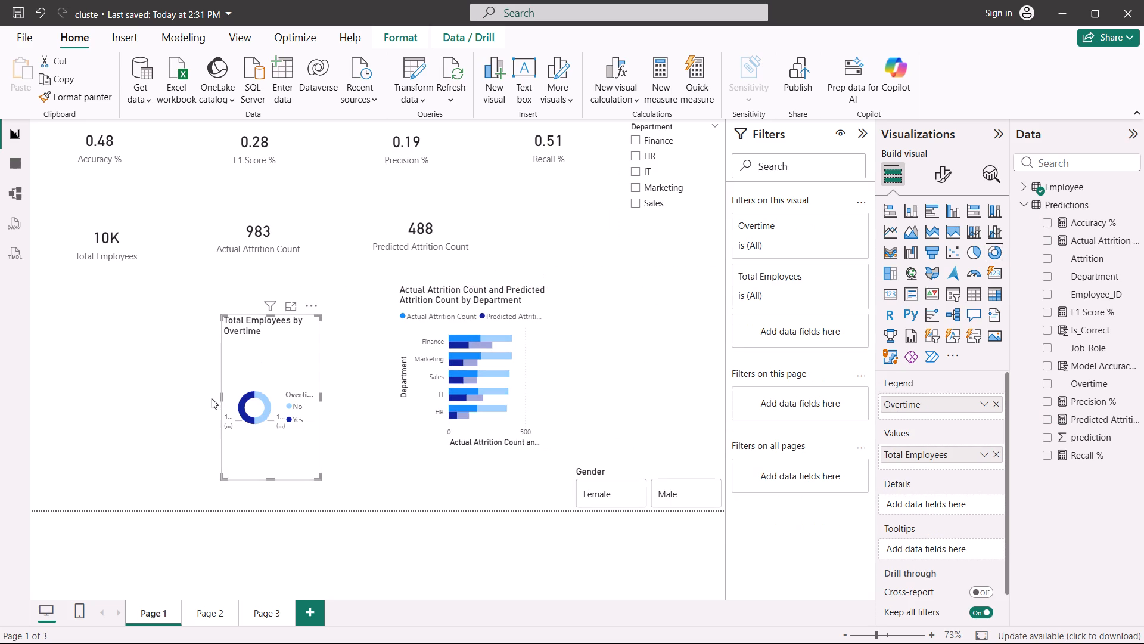
left_click_drag(221, 396, 80, 392)
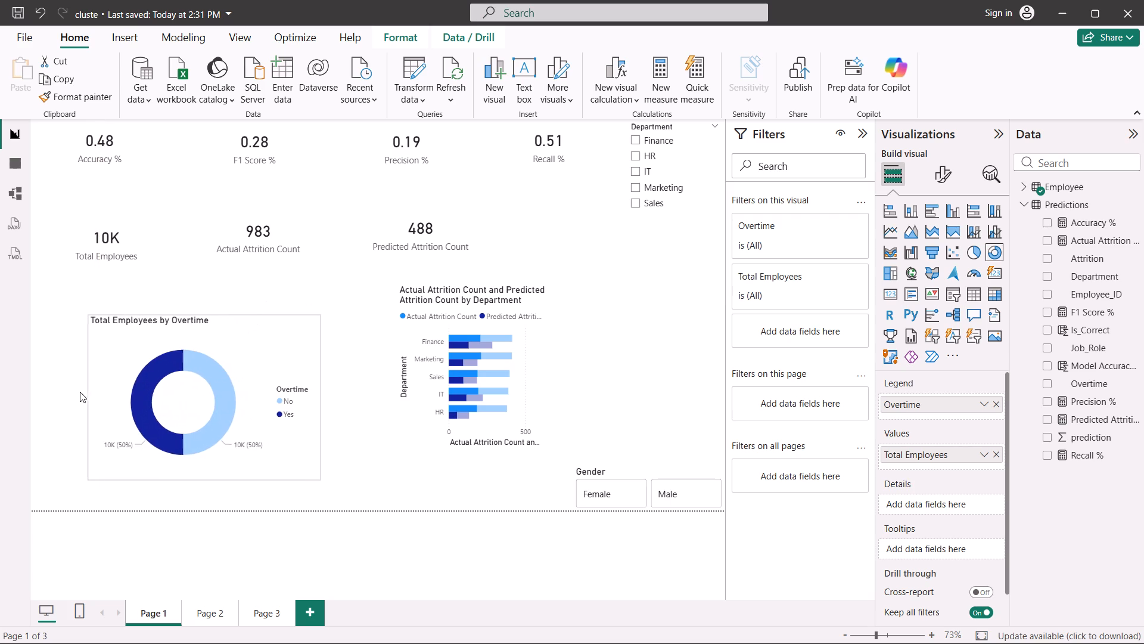
left_click_drag(80, 392, 61, 377)
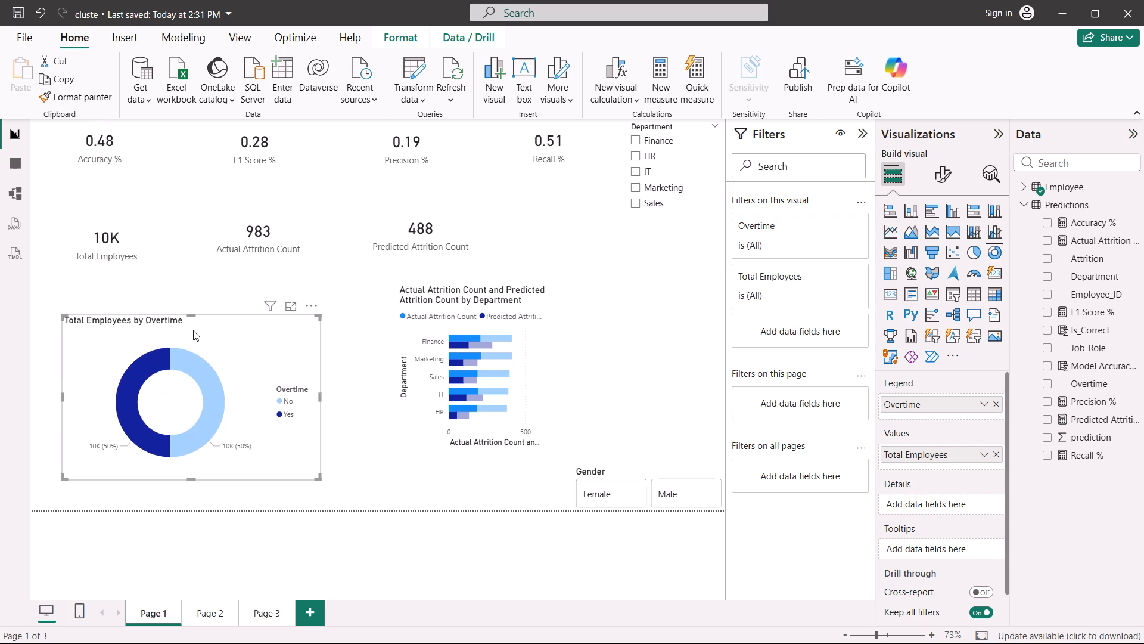
left_click_drag(193, 330, 192, 318)
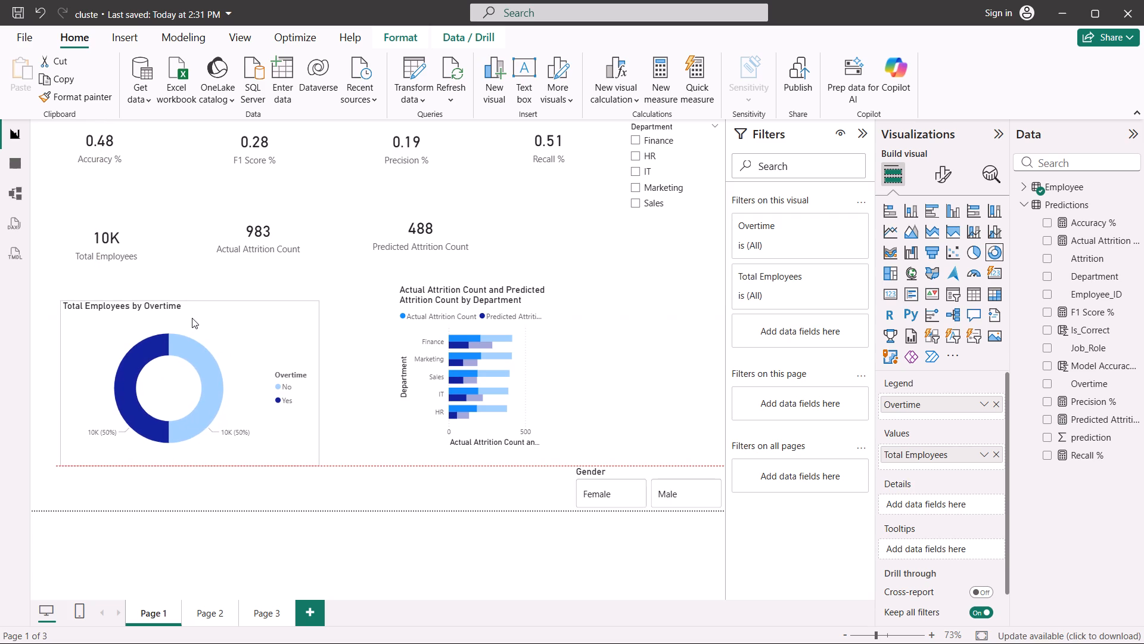
Widen the Attrition Count by Department bar chart from its right side almost to the page's right edge.
left_click(461, 323)
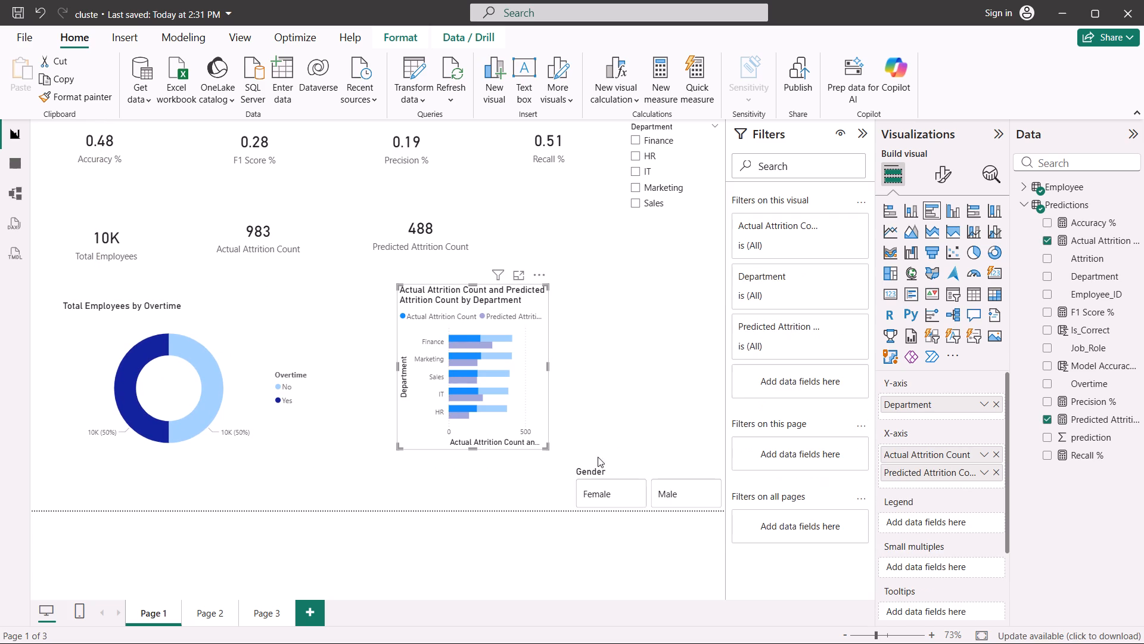
left_click_drag(547, 367, 643, 387)
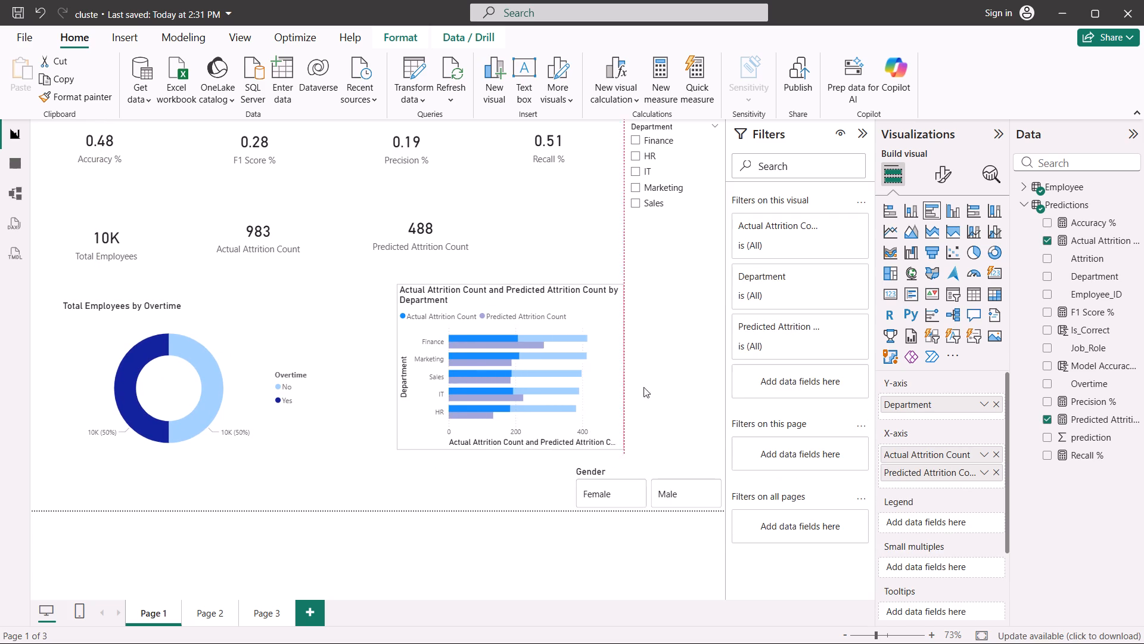
left_click_drag(643, 387, 714, 385)
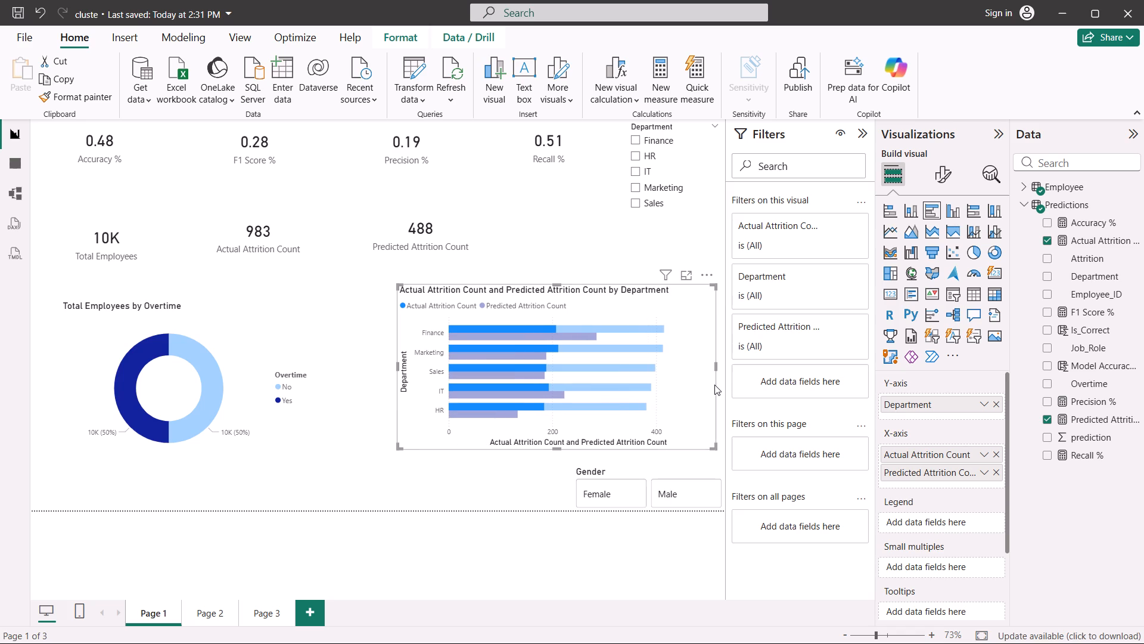
Move the Gender slicer up beside the Predicted Attrition Count card, against the page's right edge.
left_click(633, 471)
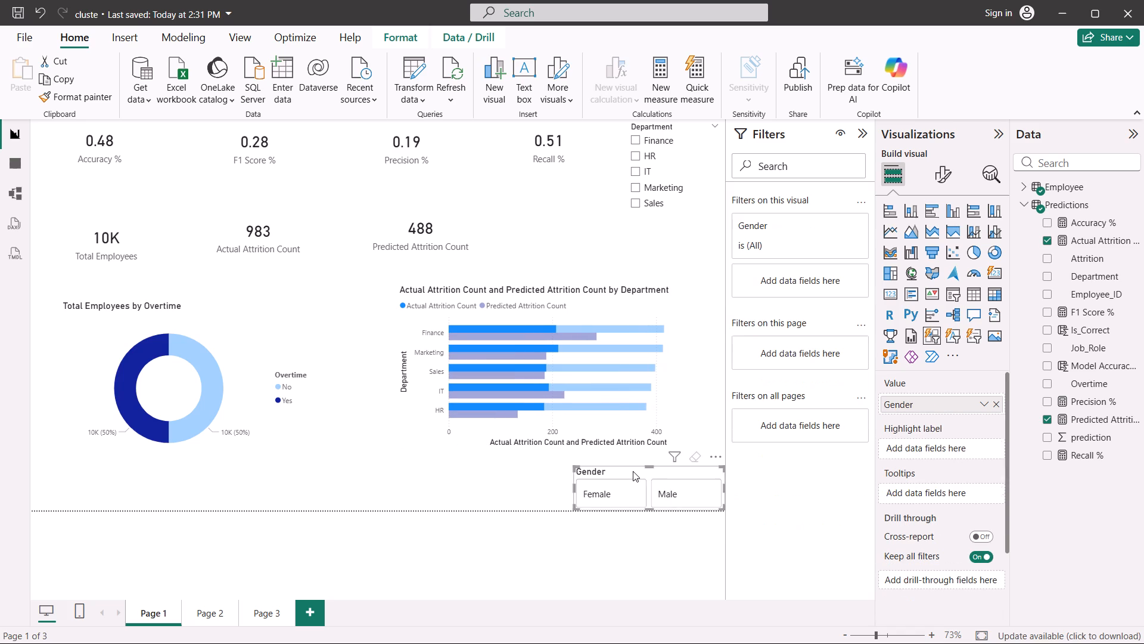
left_click_drag(633, 471, 623, 225)
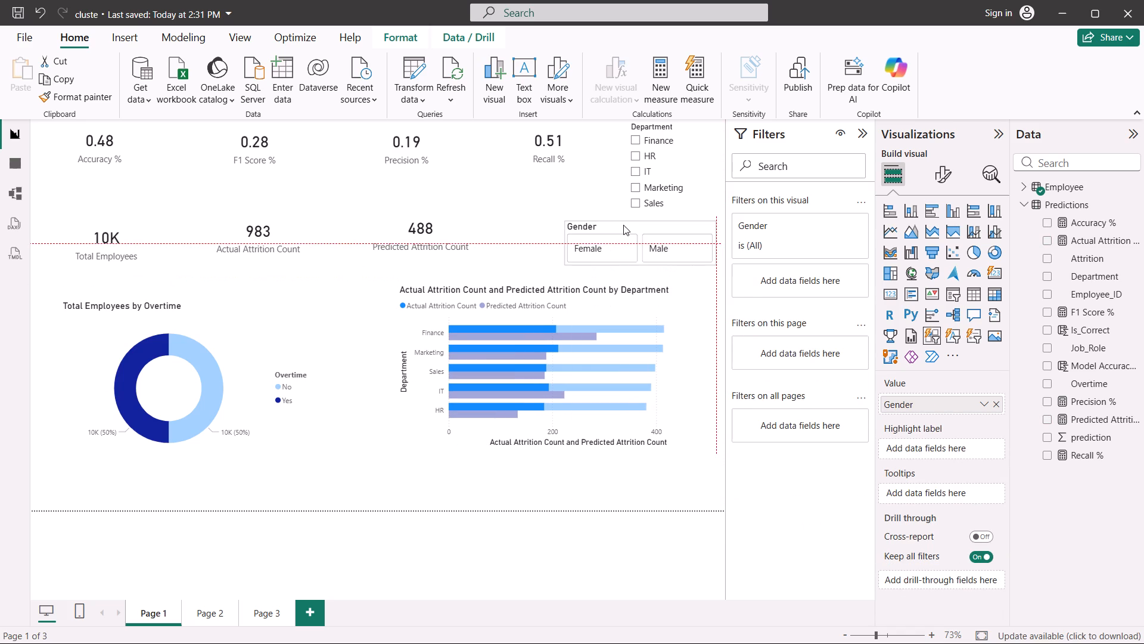
left_click_drag(623, 225, 638, 224)
Move the Department bar chart down to the page's lower-right corner and enlarge it from its top-left corner toward the donut chart.
left_click(600, 300)
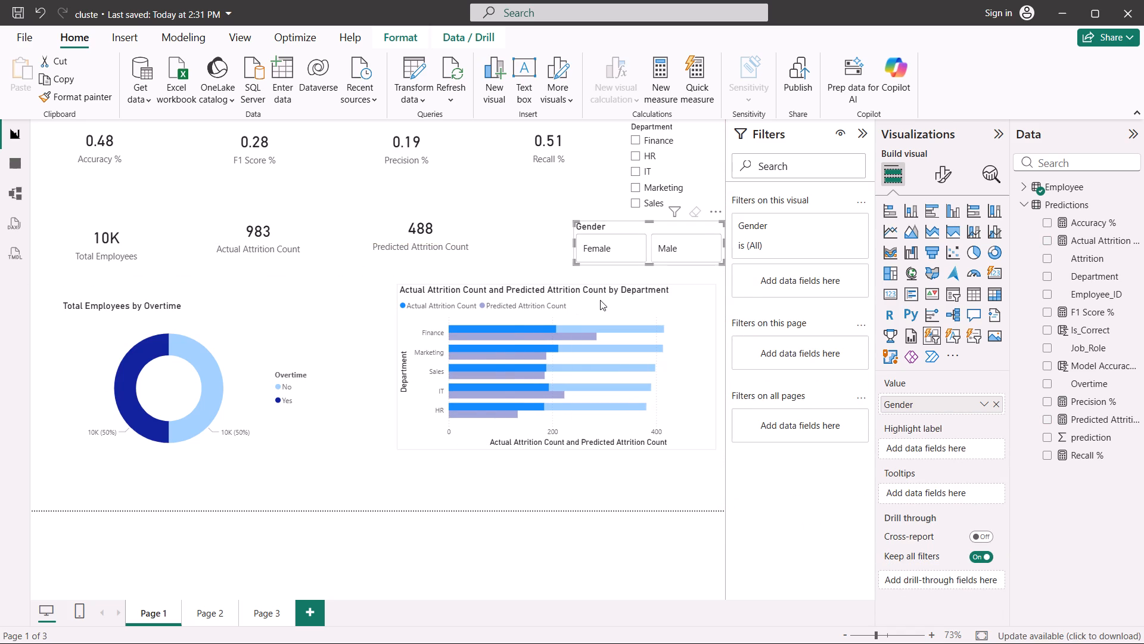
left_click_drag(600, 300, 592, 336)
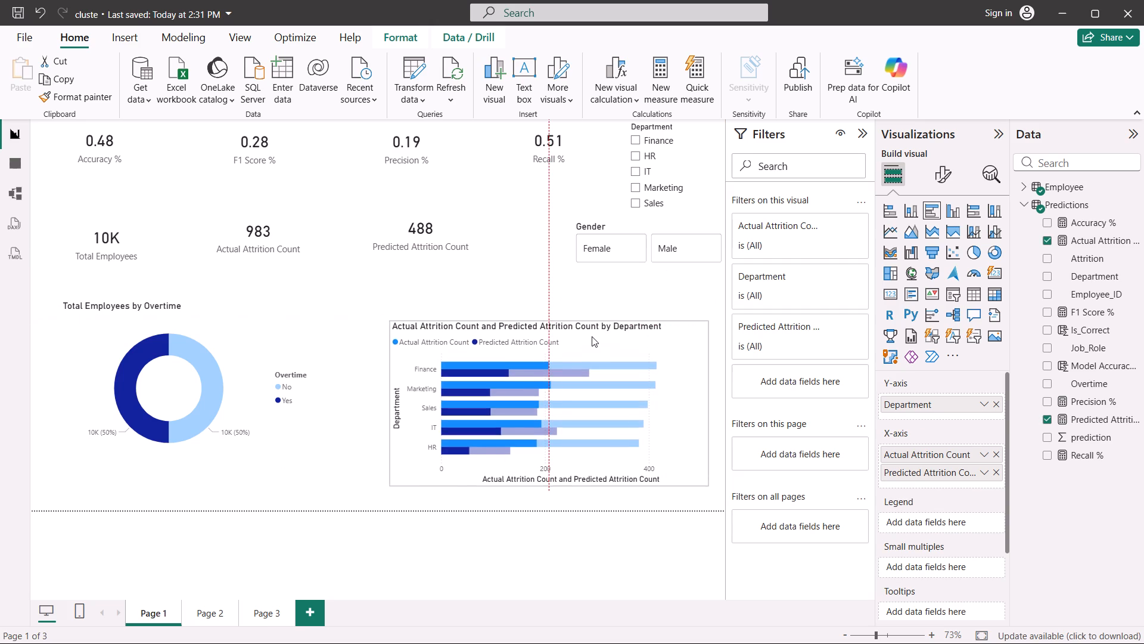
left_click_drag(592, 336, 605, 348)
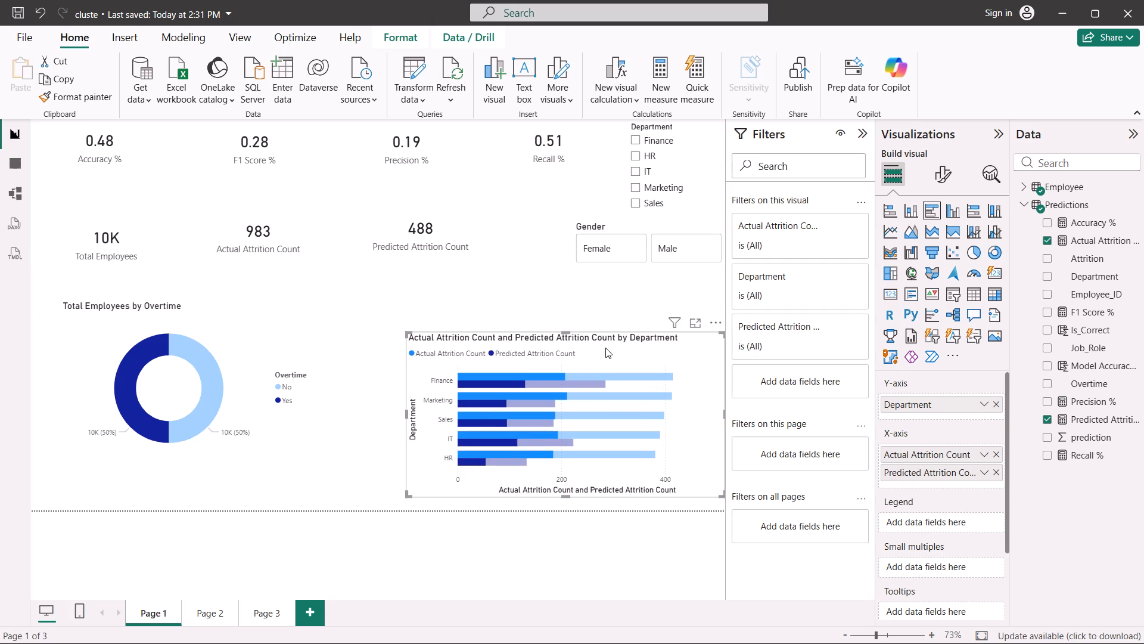
left_click_drag(406, 332, 394, 296)
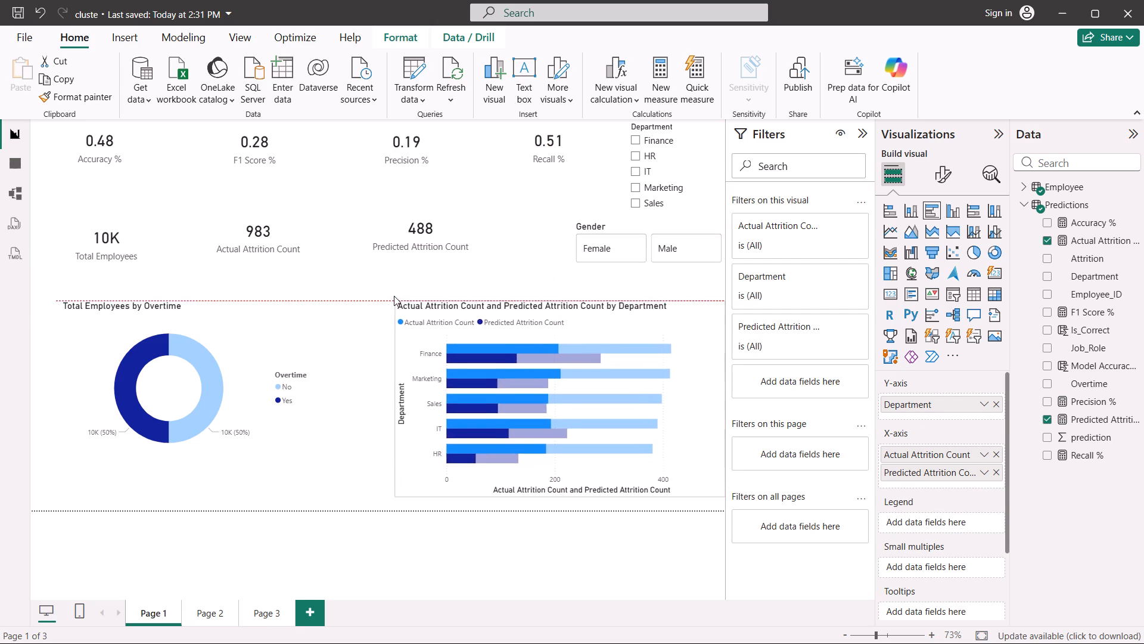
left_click_drag(394, 296, 374, 287)
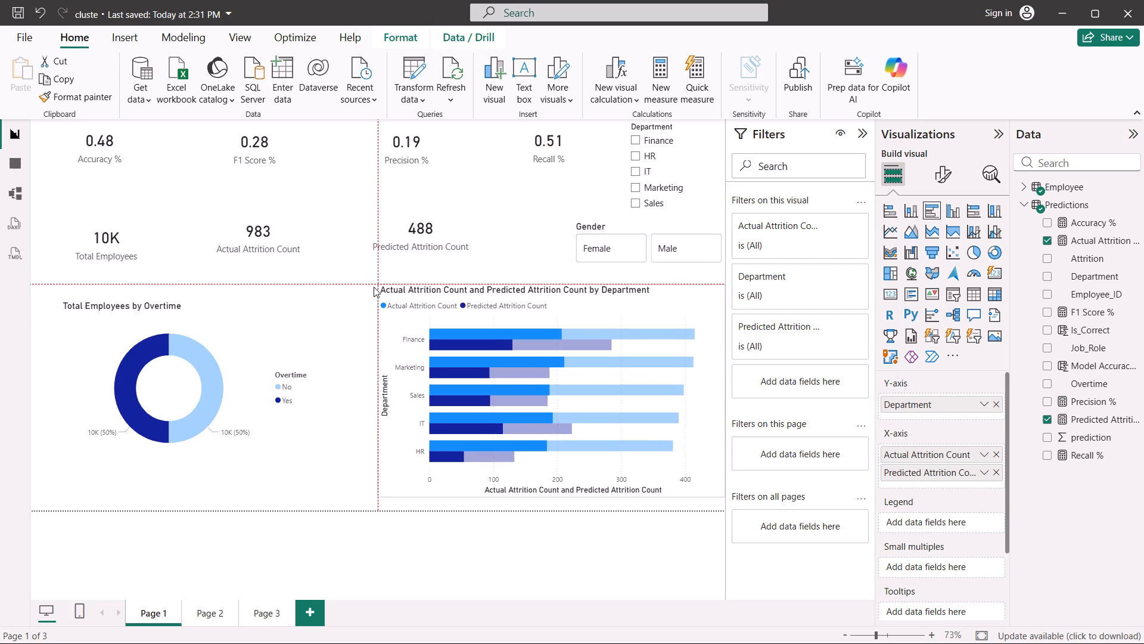
left_click_drag(374, 287, 366, 295)
Clear the Overtime highlight in the donut chart and deselect the visual.
left_click(228, 320)
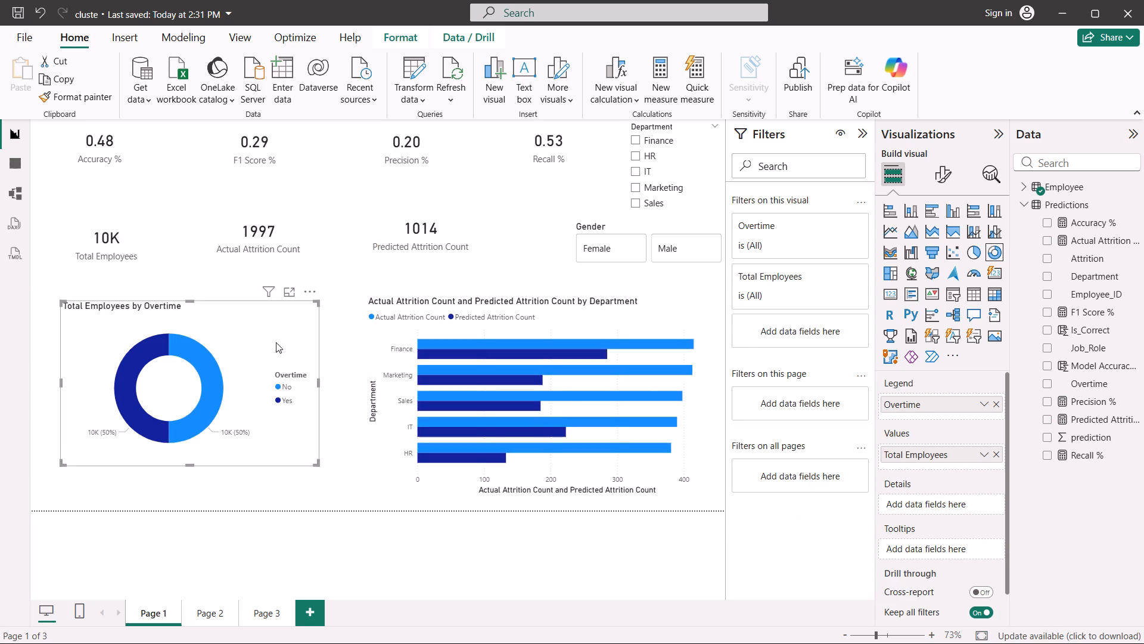
left_click(260, 363)
left_click(337, 366)
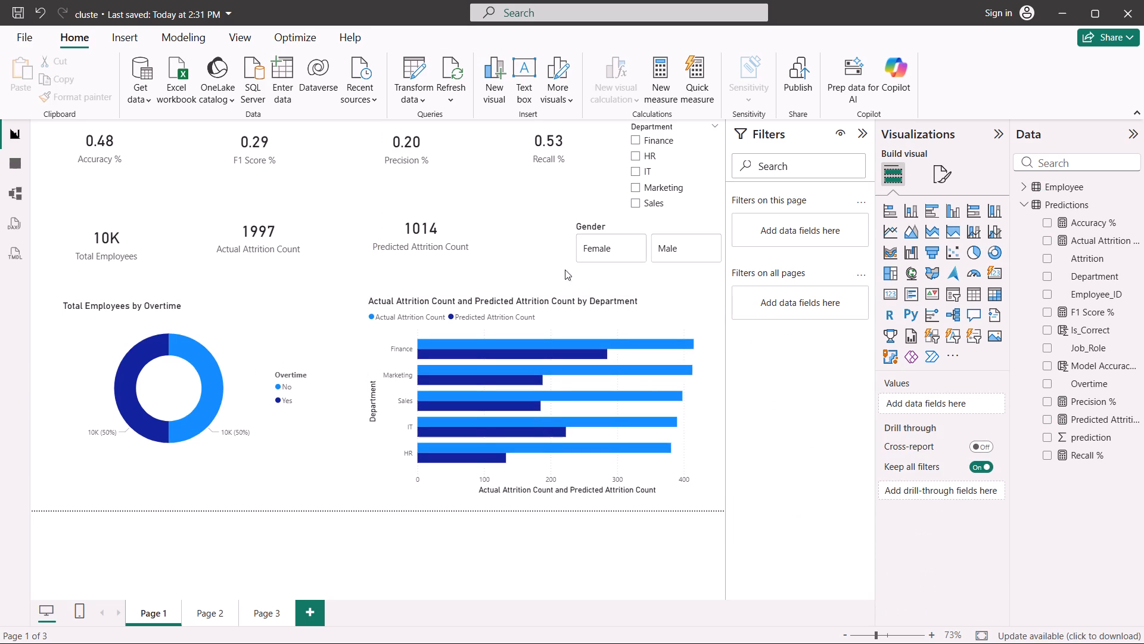
Test the Gender slicer by switching between Female and Male, and clear its selection.
left_click(626, 252)
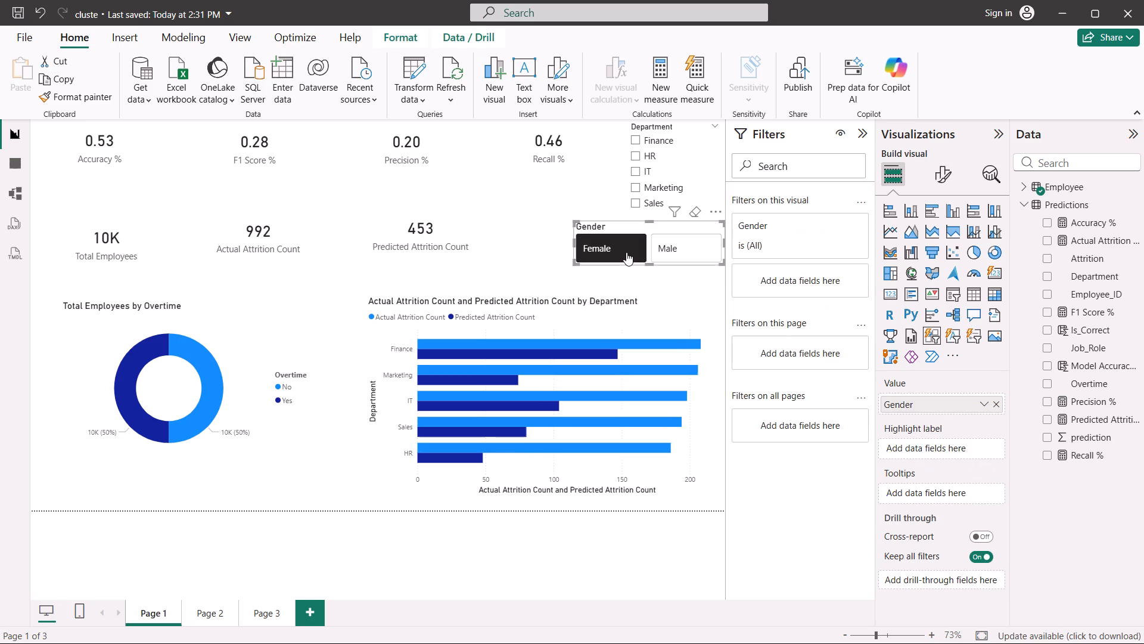
left_click(679, 244)
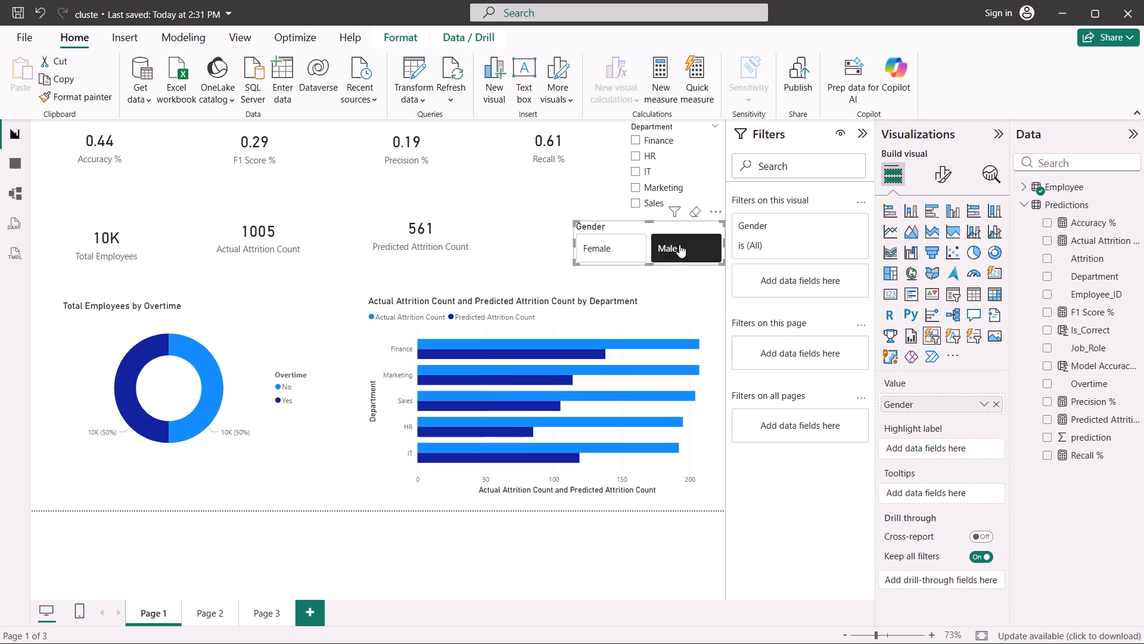
left_click(624, 239)
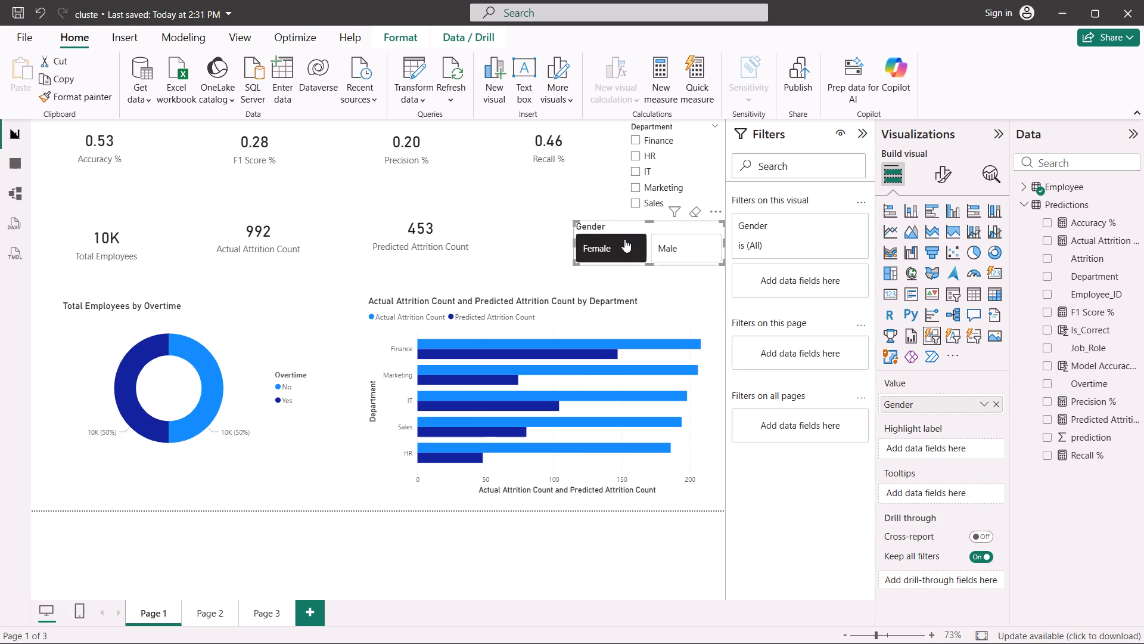
left_click(697, 244)
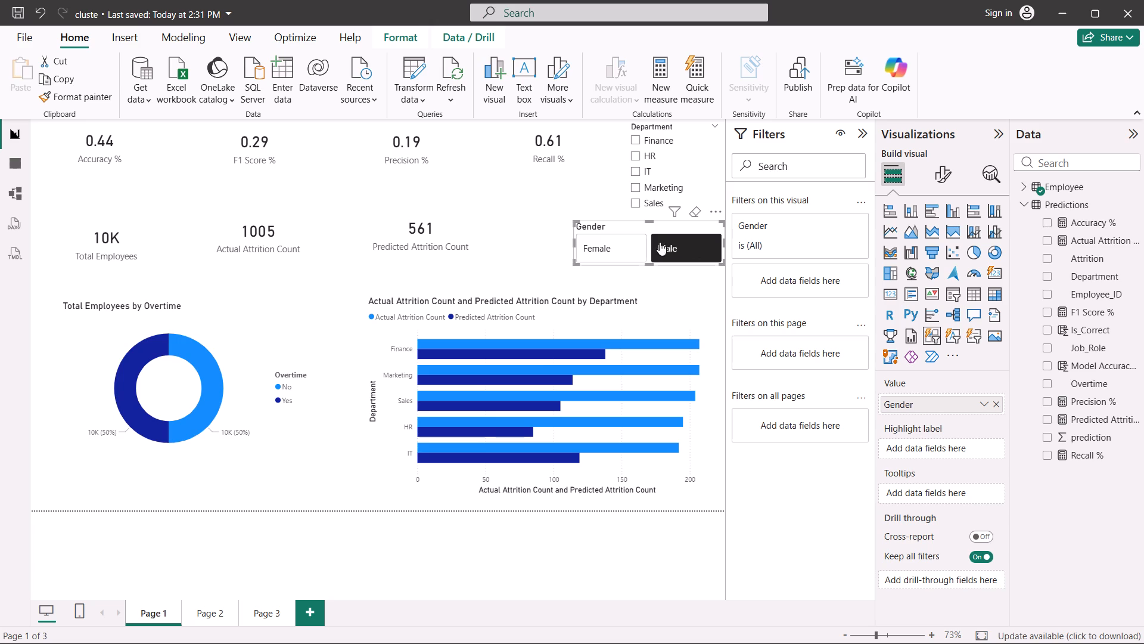
left_click(673, 243)
left_click(538, 247)
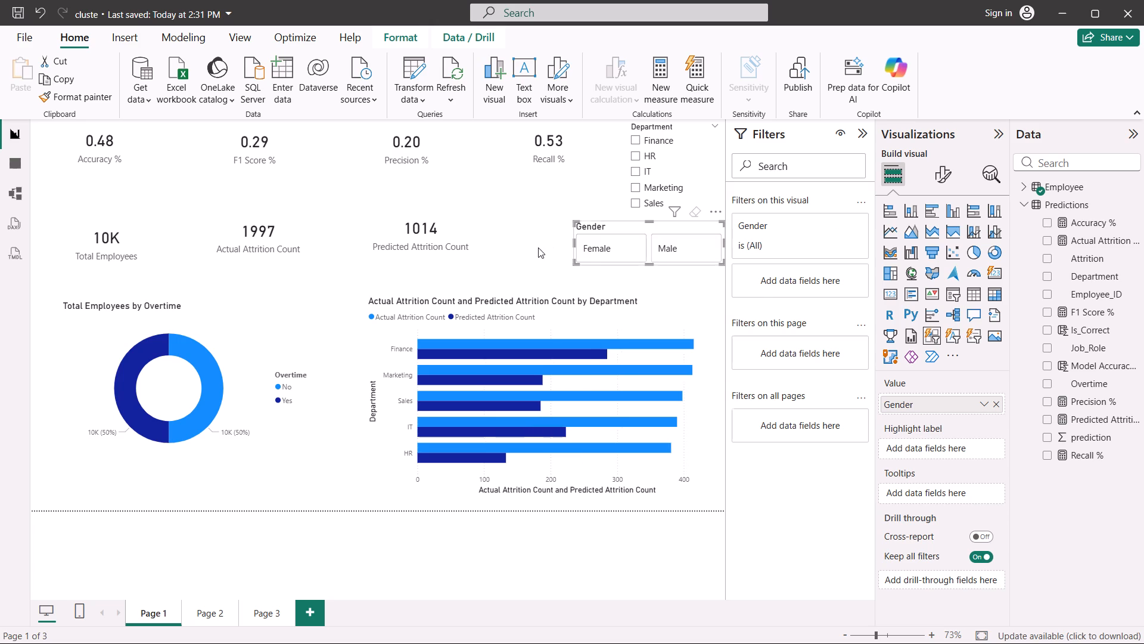
Shorten the Department slicer from its bottom edge so it ends above the Gender slicer.
scroll(344, 320, "up", 1)
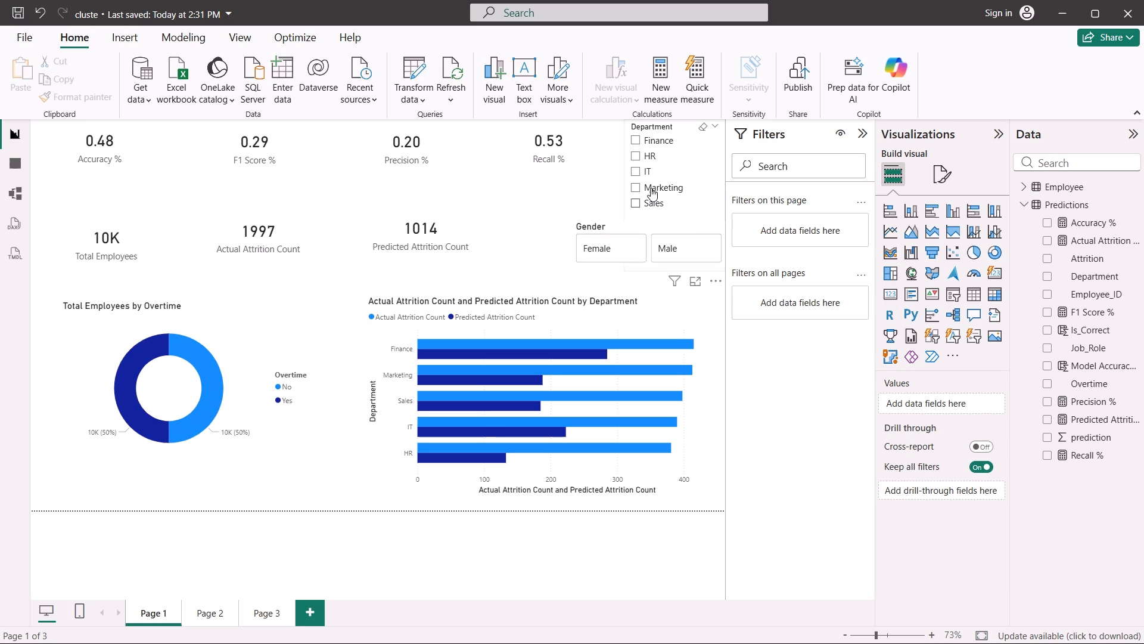
left_click(691, 168)
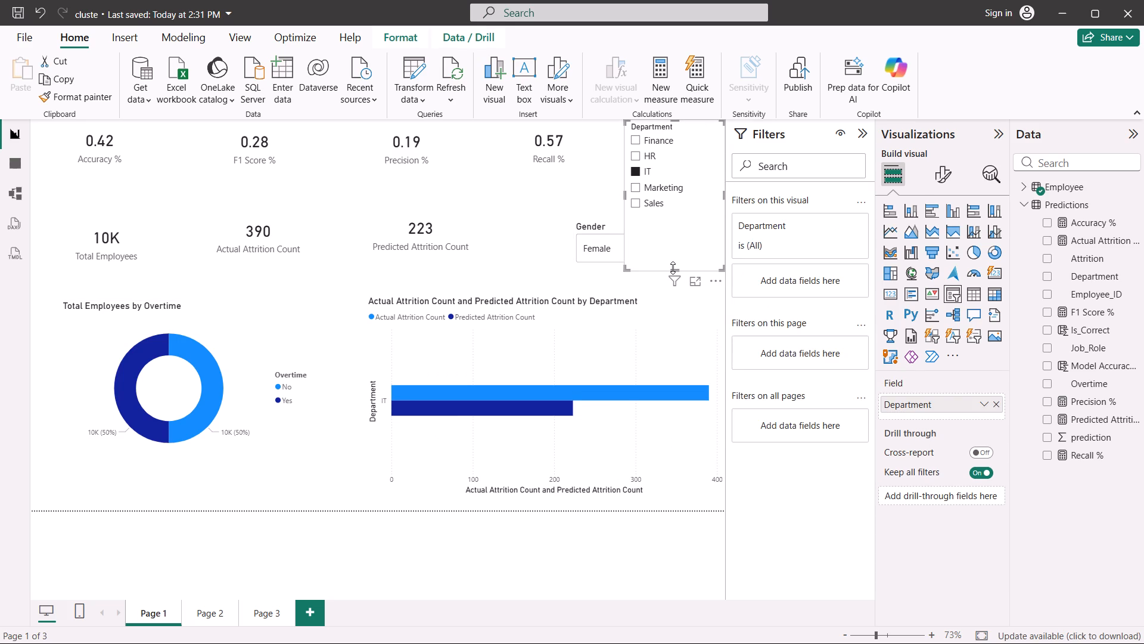
left_click_drag(673, 268, 665, 213)
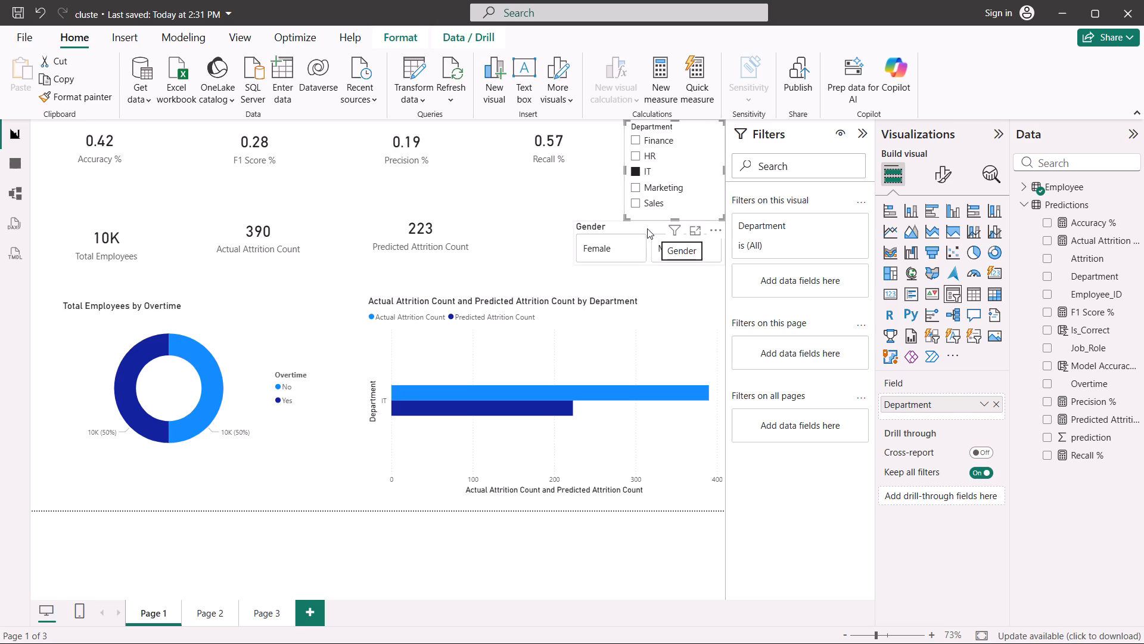
Resize the Gender slicer narrower to fit beneath the Department slicer, extending its bottom edge to fit the Female and Male buttons.
left_click(647, 228)
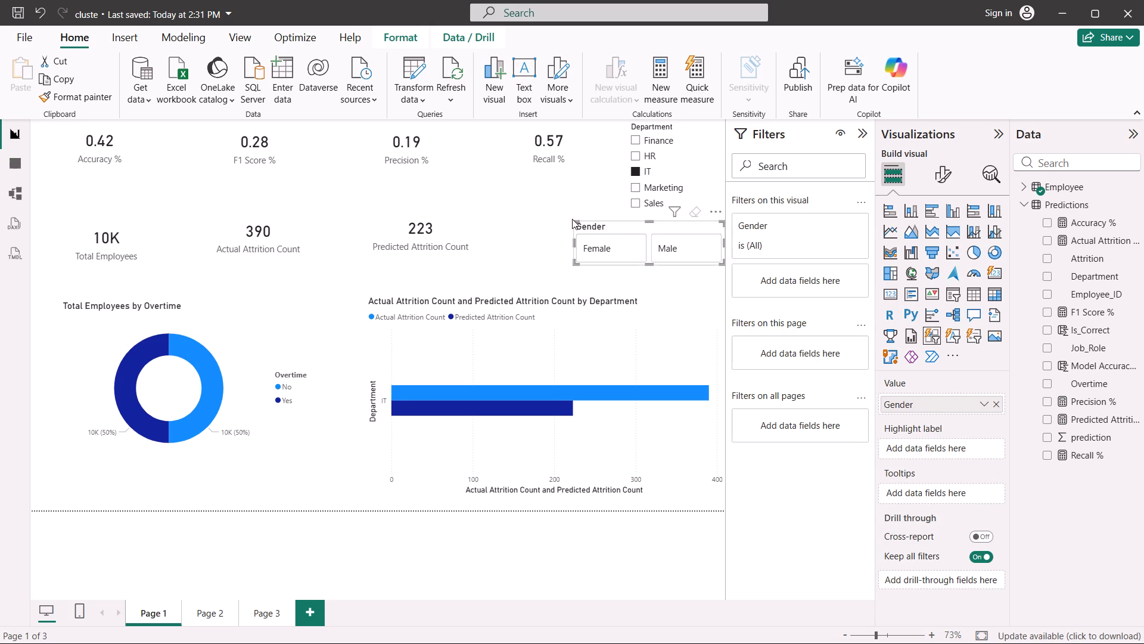
left_click_drag(576, 221, 624, 228)
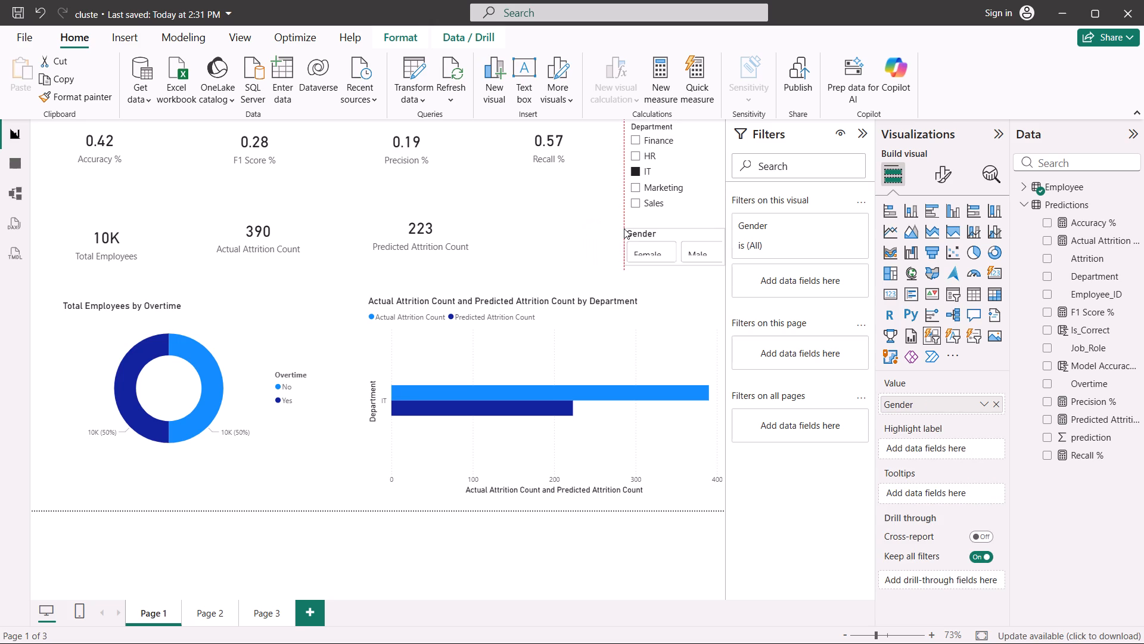
left_click_drag(624, 228, 623, 229)
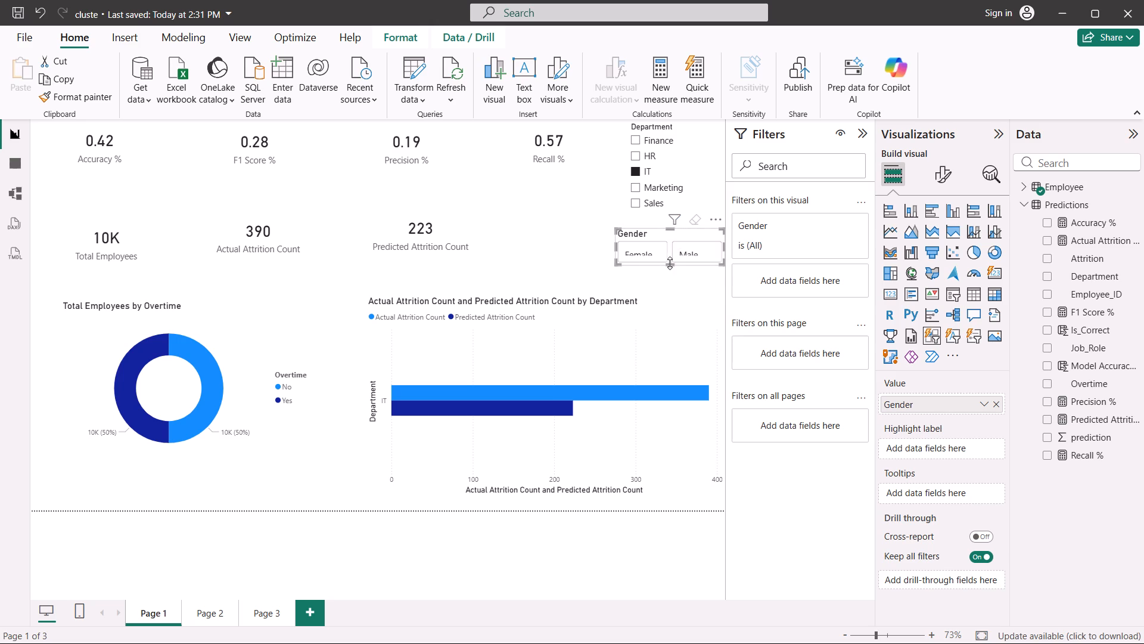
left_click_drag(669, 266, 669, 271)
left_click(573, 243)
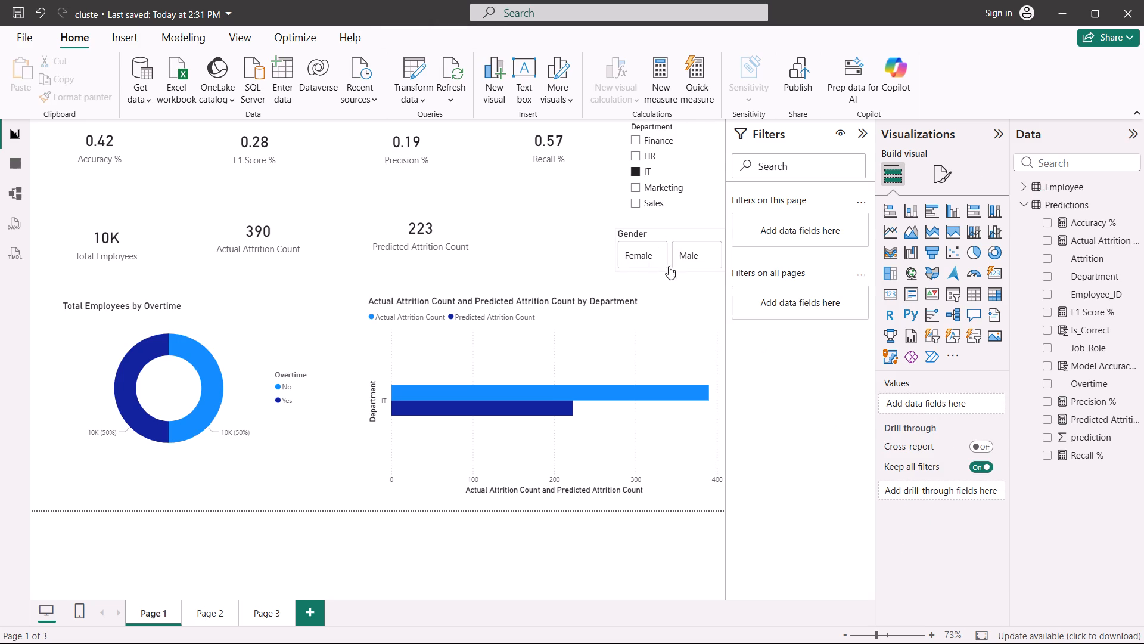
Clear the selection in the Department slicer and deselect the visual.
left_click(692, 159)
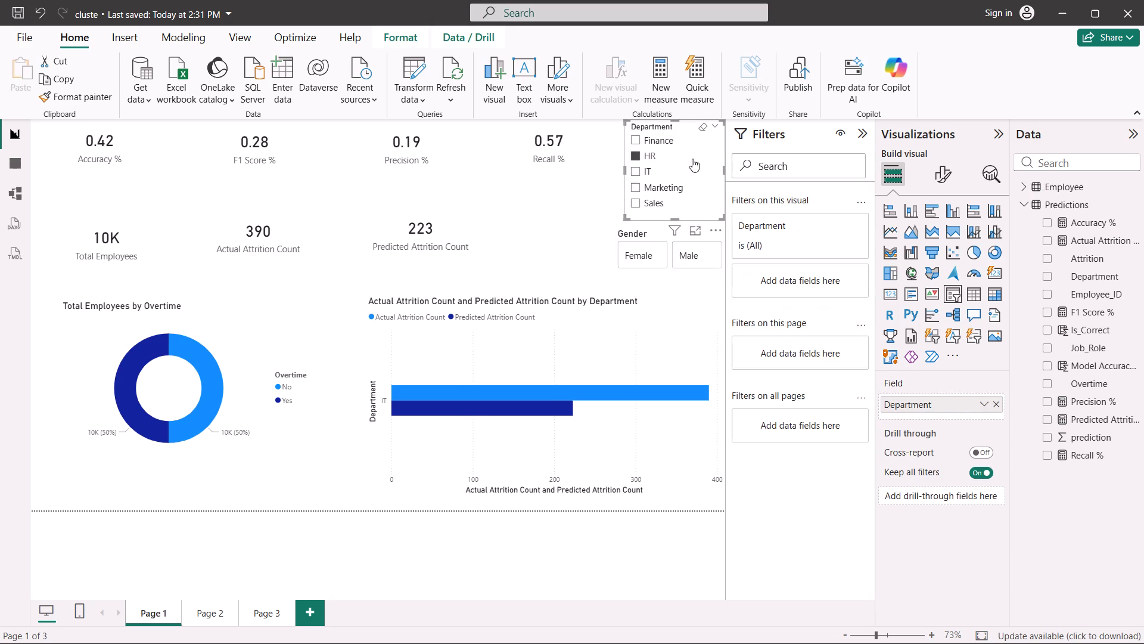
left_click(634, 153)
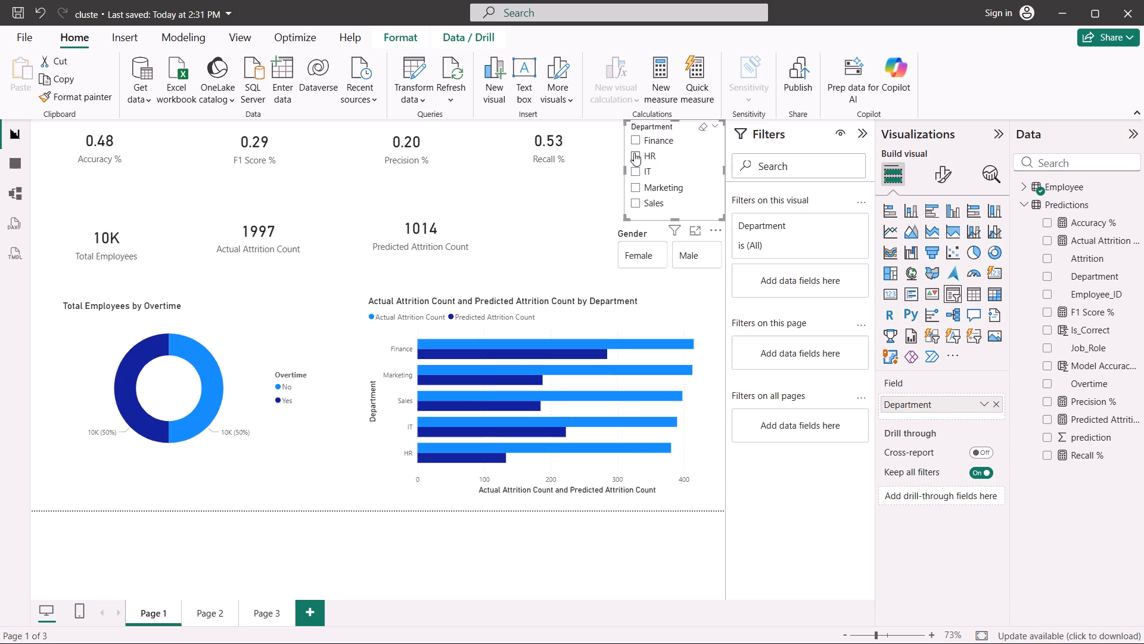
left_click(572, 240)
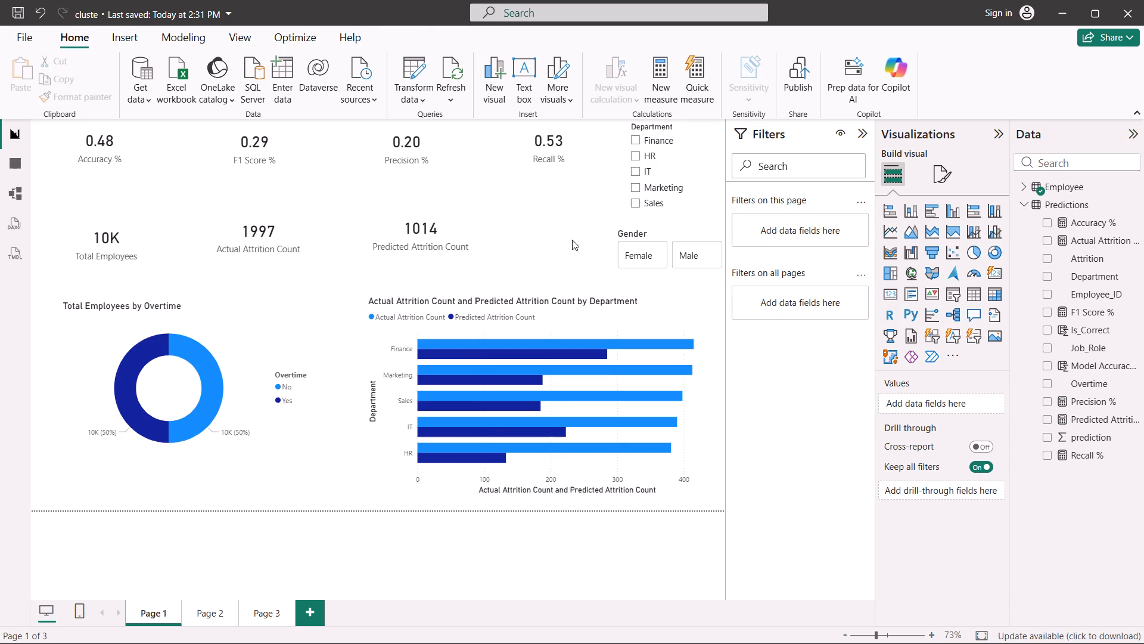
scroll(335, 340, "up", 1)
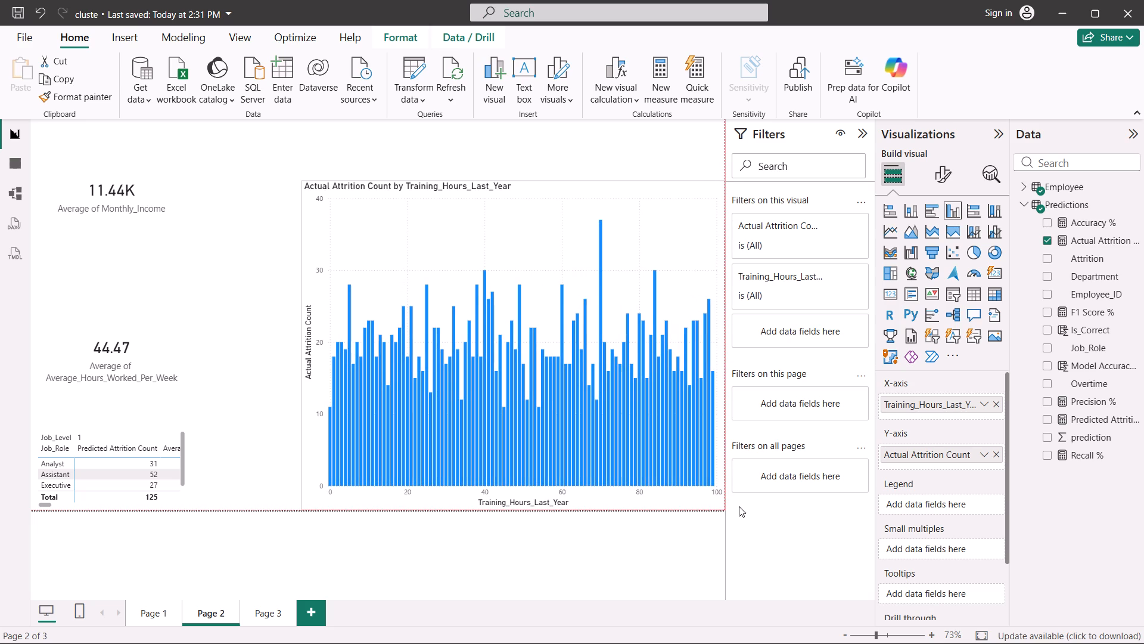
left_click_drag(739, 506, 722, 509)
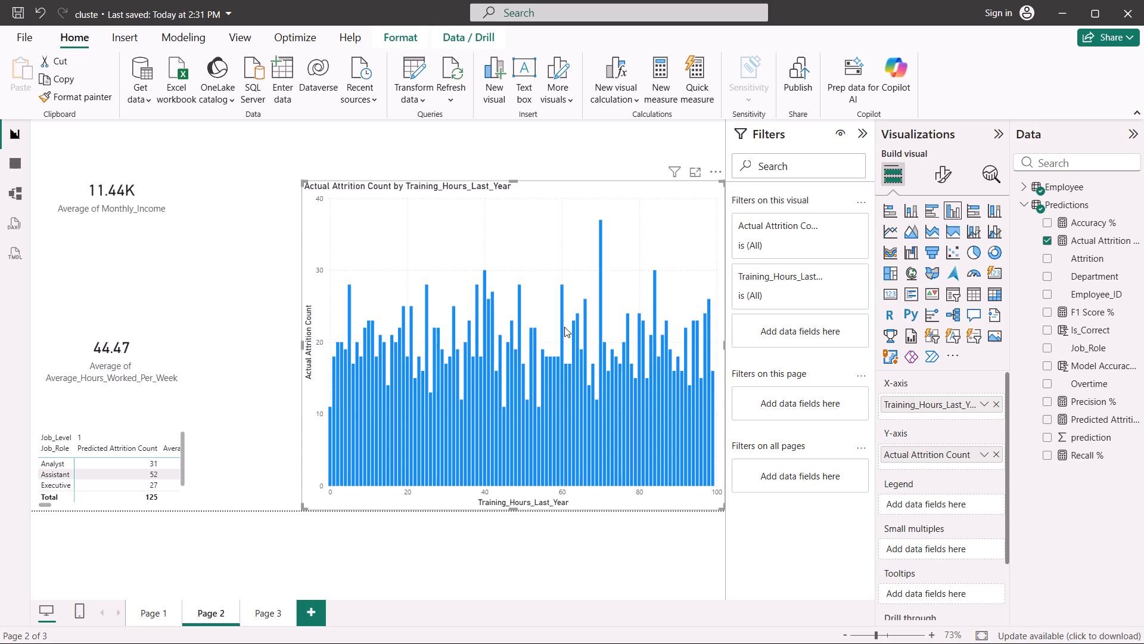
Shorten the Average_Hours_Worked_Per_Week card slightly, and widen both it and the Average of Monthly_Income card equally.
left_click(135, 349)
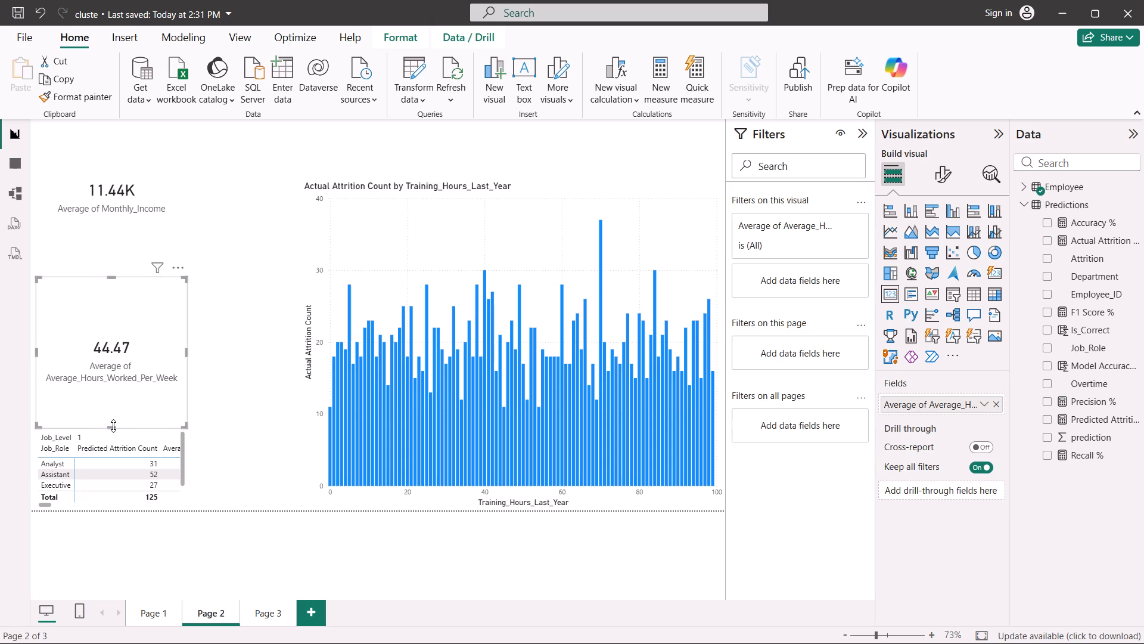
left_click_drag(113, 426, 129, 407)
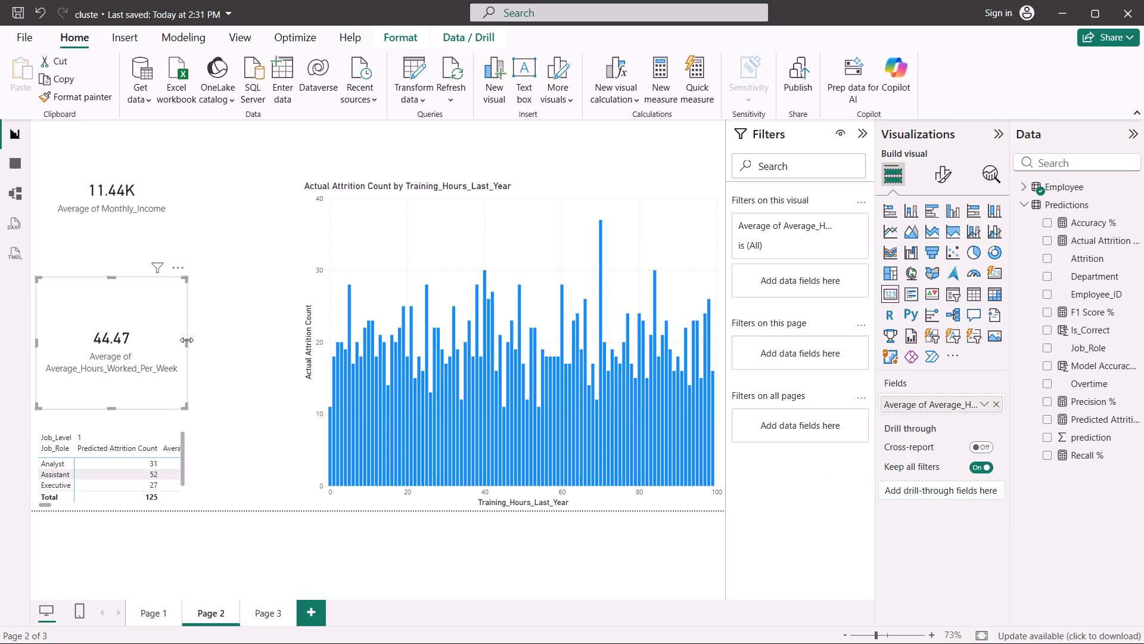
left_click_drag(185, 340, 234, 335)
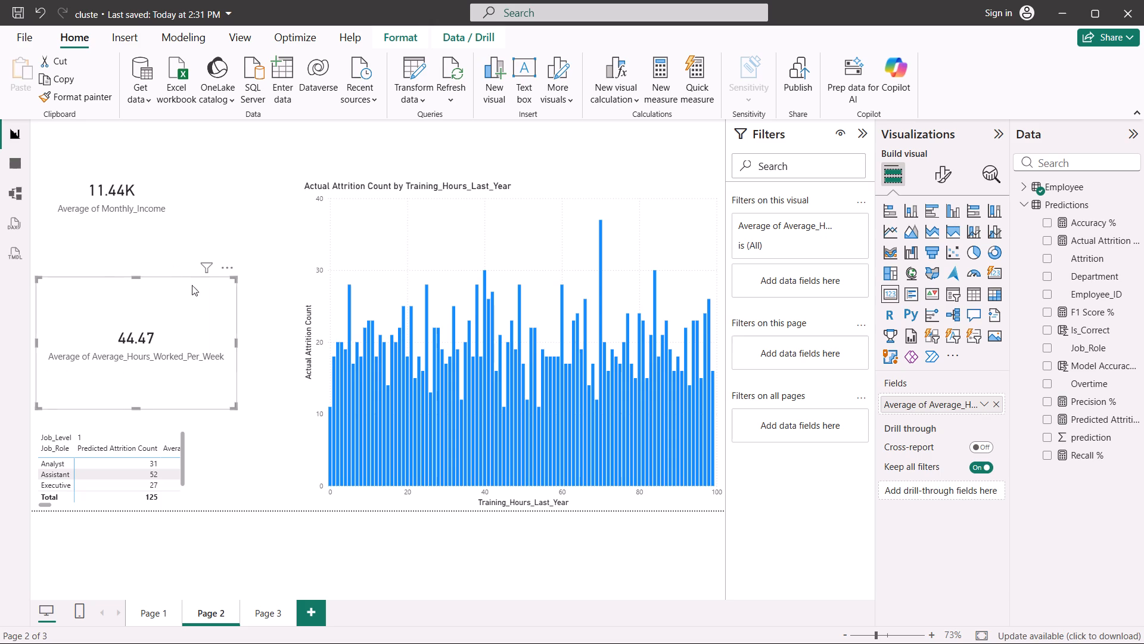
left_click(134, 198)
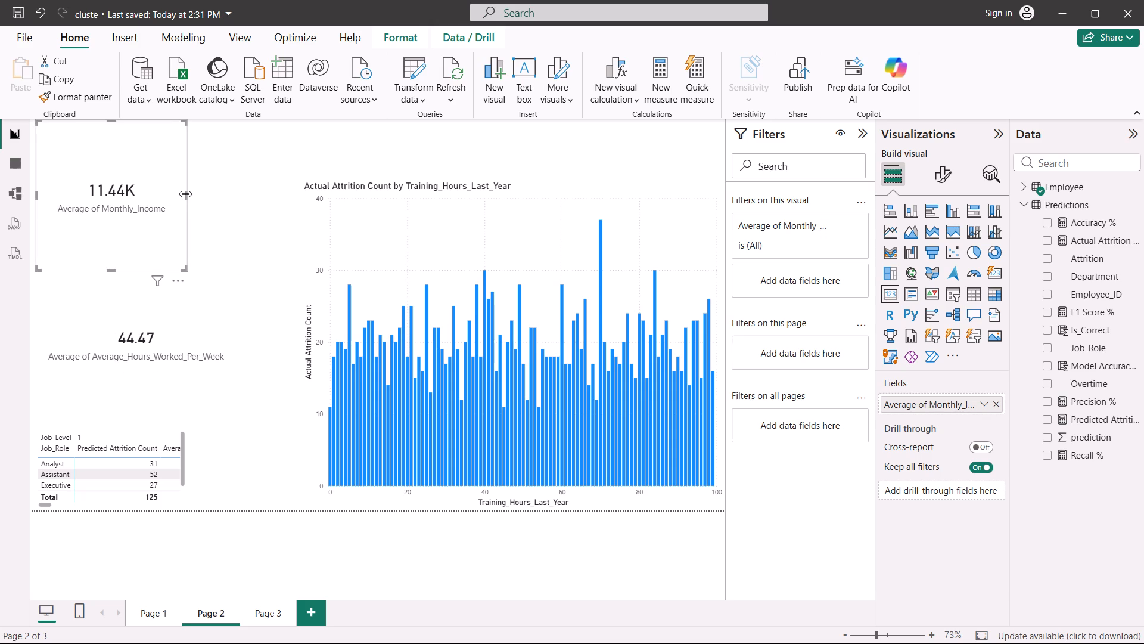
left_click_drag(186, 194, 239, 194)
left_click(133, 428)
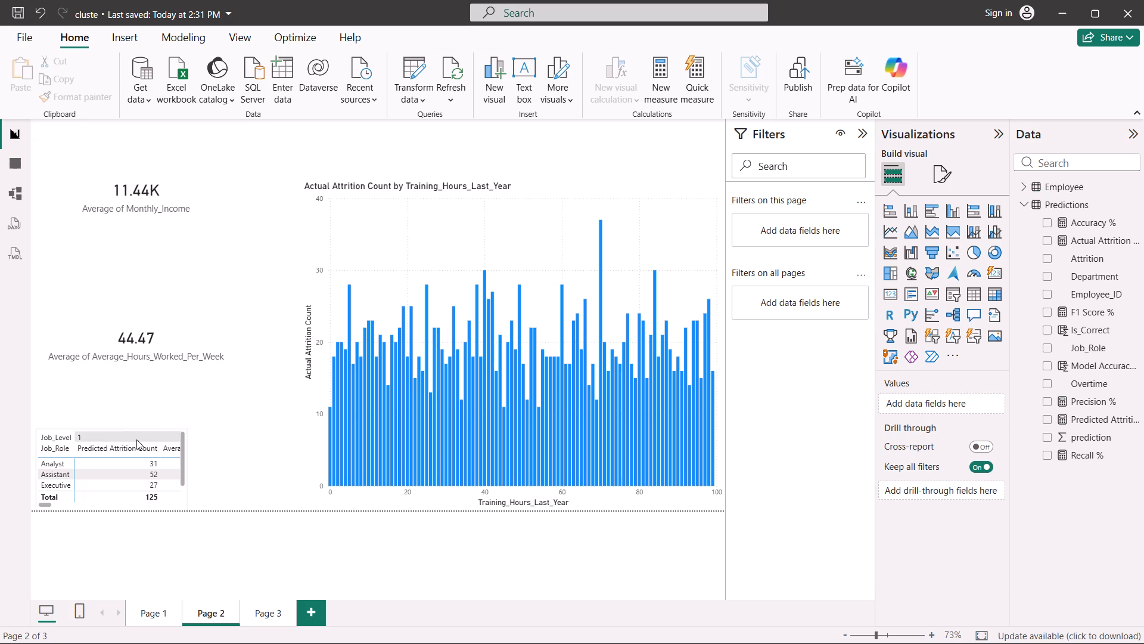
left_click(138, 443)
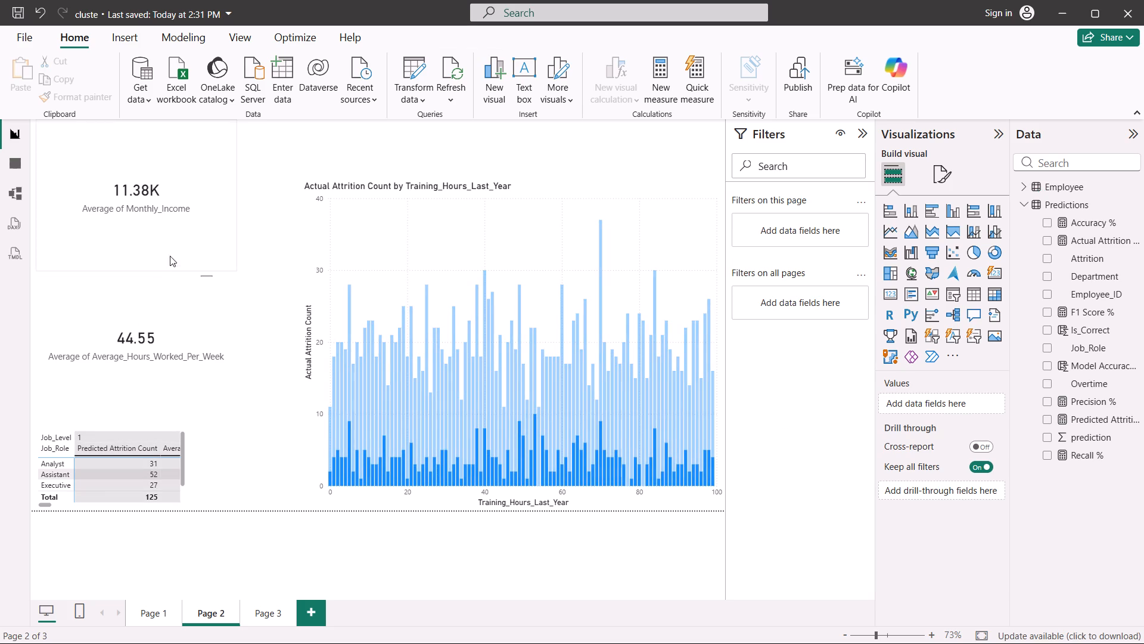
Shorten both average cards from their bottom edges and move the Average_Hours_Worked_Per_Week card up directly beneath the Average of Monthly_Income card.
left_click(172, 215)
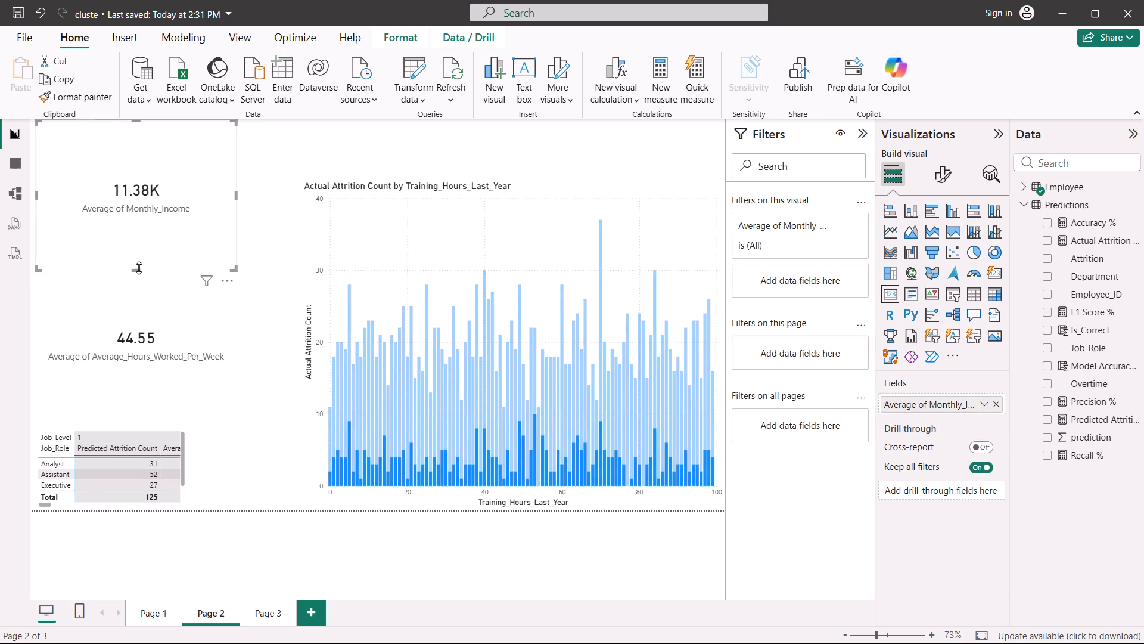
left_click_drag(136, 271, 148, 227)
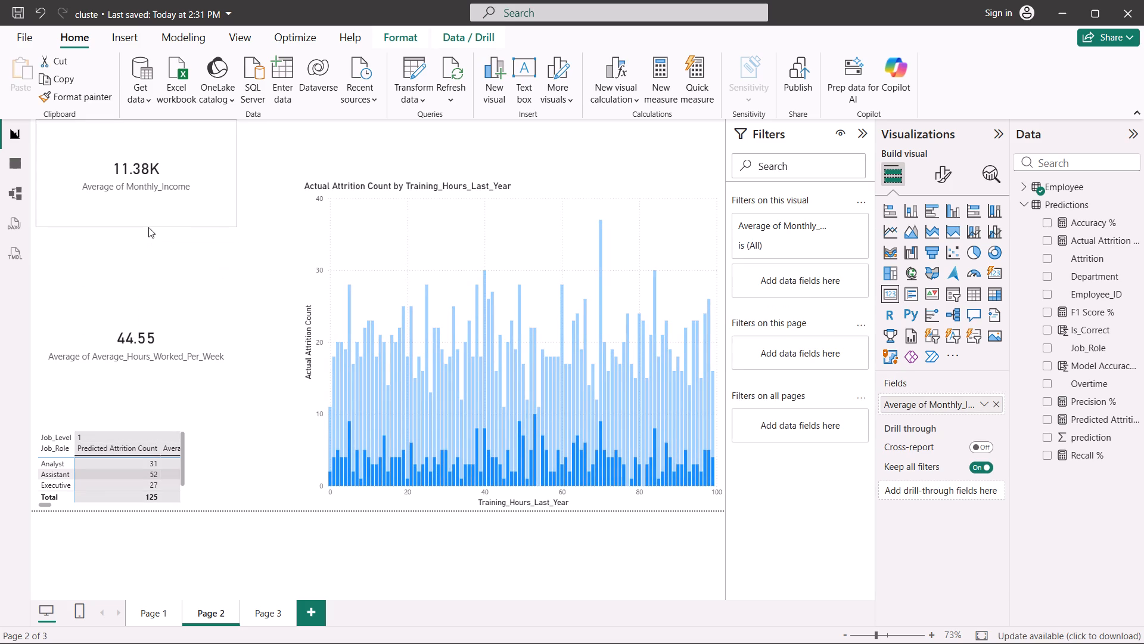
left_click(135, 320)
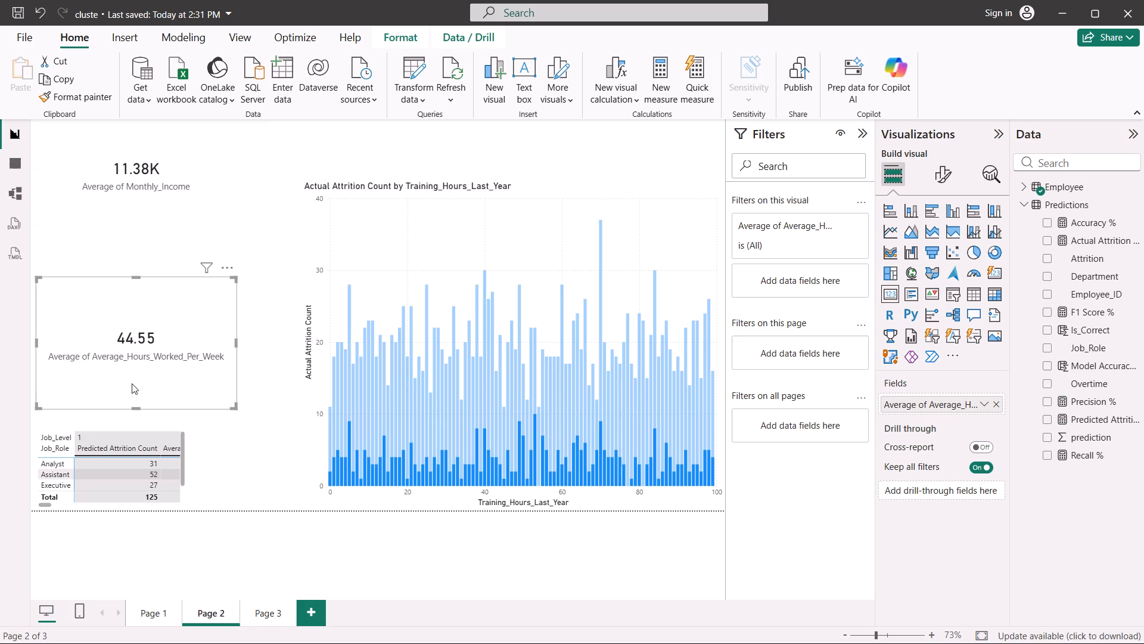
left_click_drag(133, 405, 137, 361)
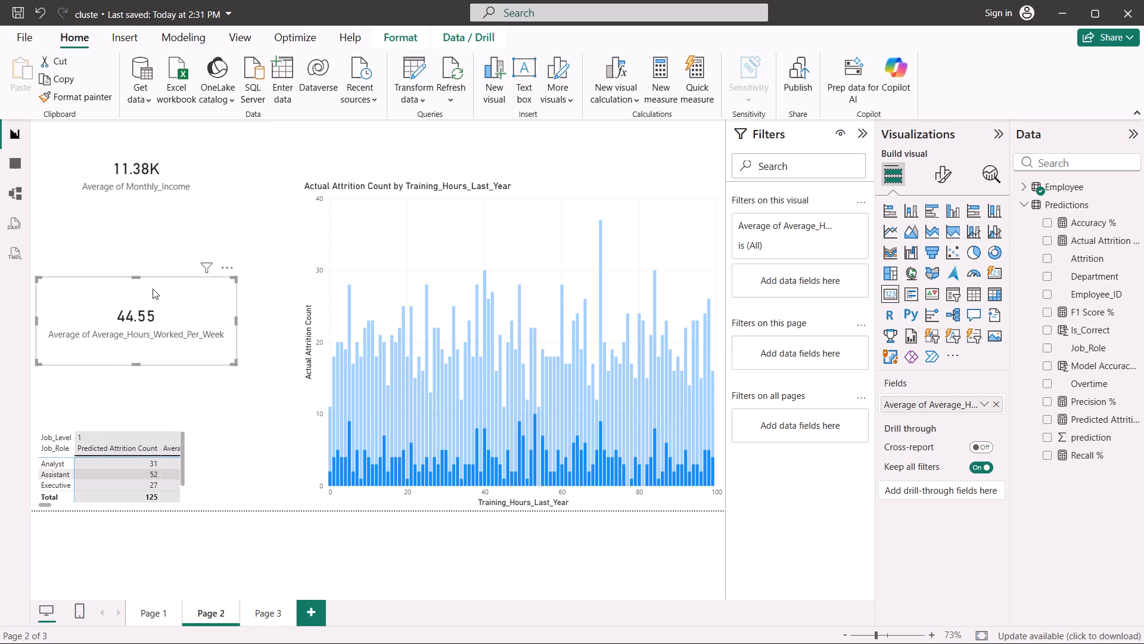
left_click_drag(150, 286, 147, 236)
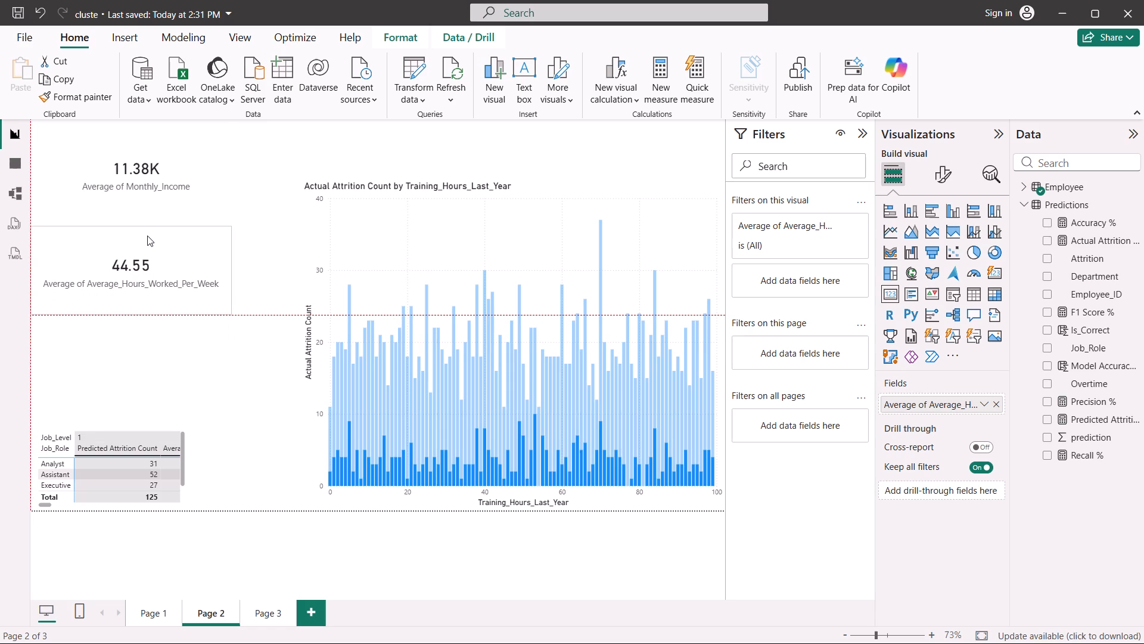
left_click_drag(147, 236, 150, 238)
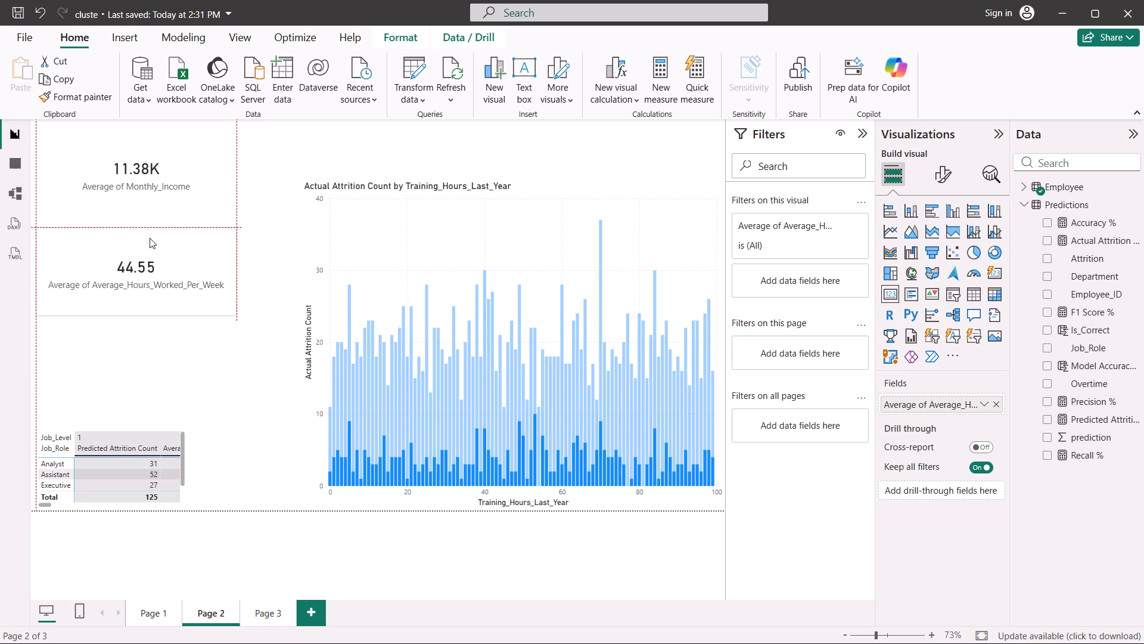
left_click_drag(150, 238, 150, 238)
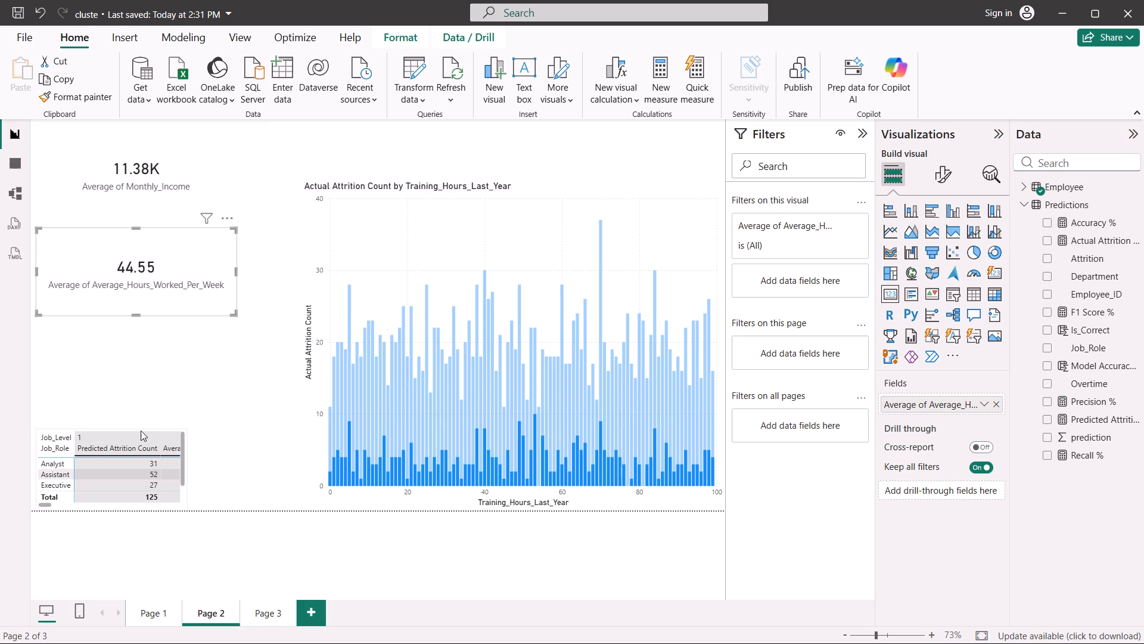
Enlarge the Job_Role by Job_Level matrix to fill the space below the cards up to the chart's edge, and check its columns.
left_click(151, 438)
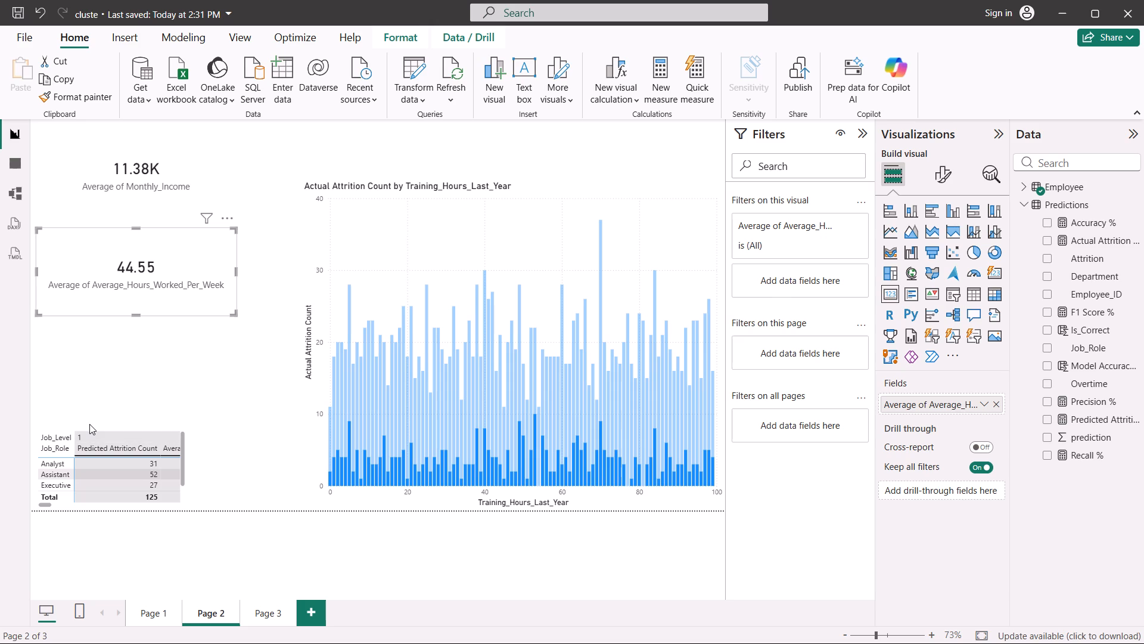
left_click(89, 424)
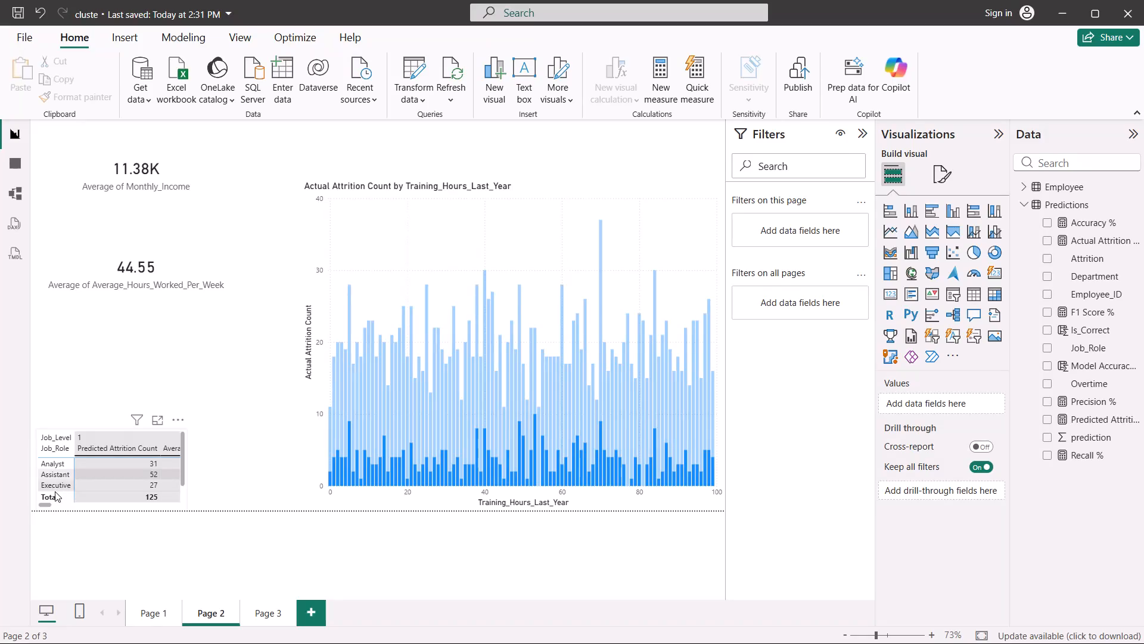
left_click(38, 491)
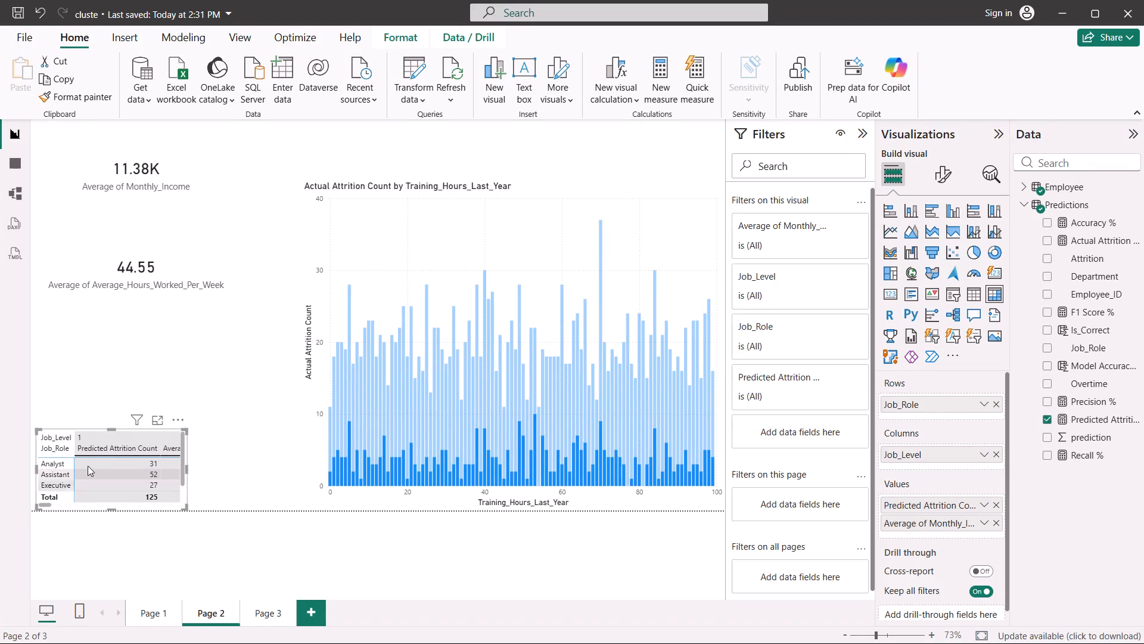
left_click(91, 465)
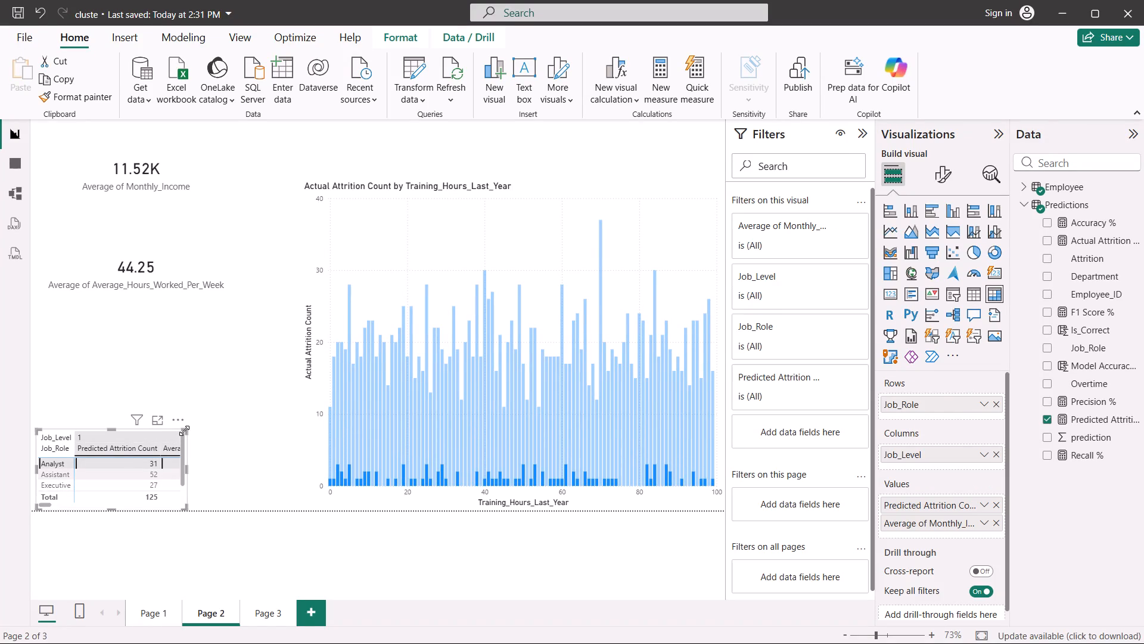
left_click_drag(185, 431, 279, 354)
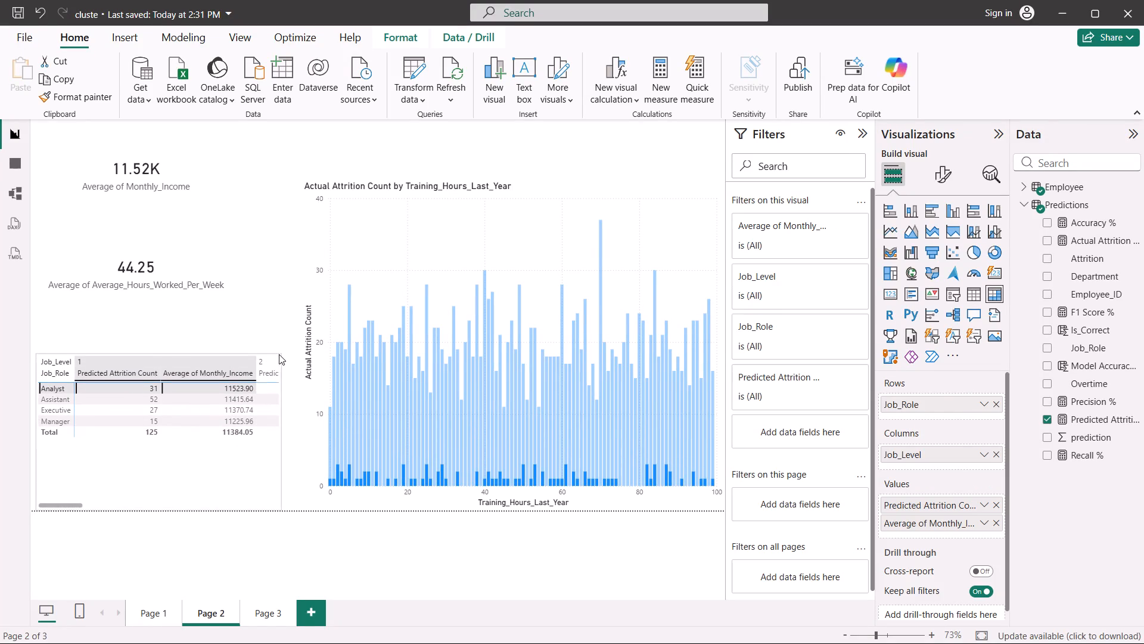
left_click_drag(279, 354, 286, 312)
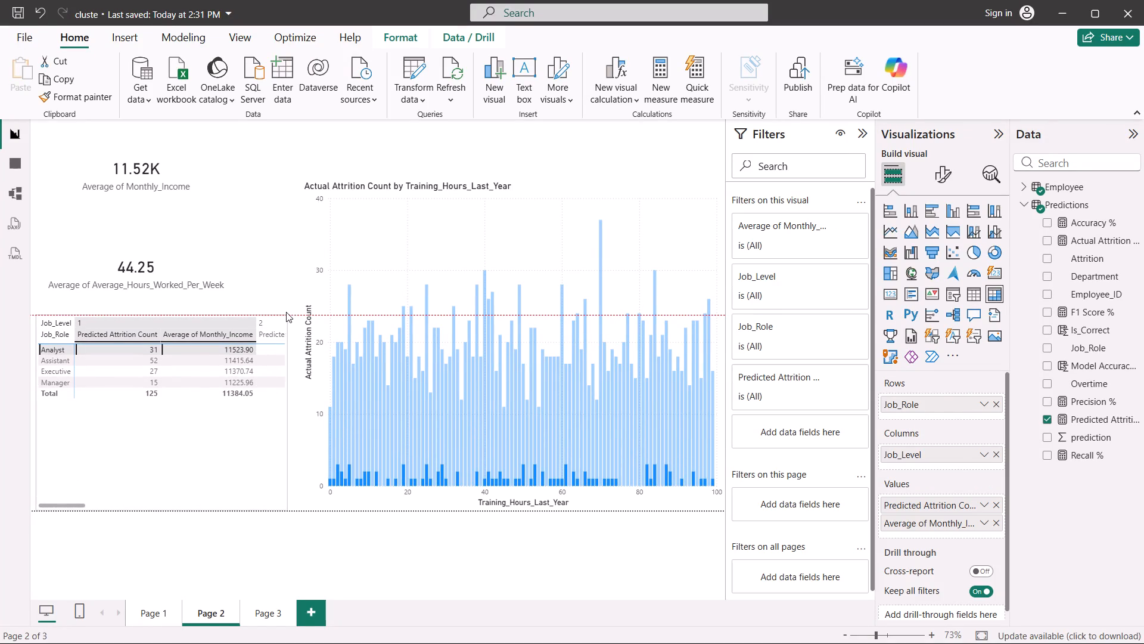
left_click_drag(286, 312, 299, 312)
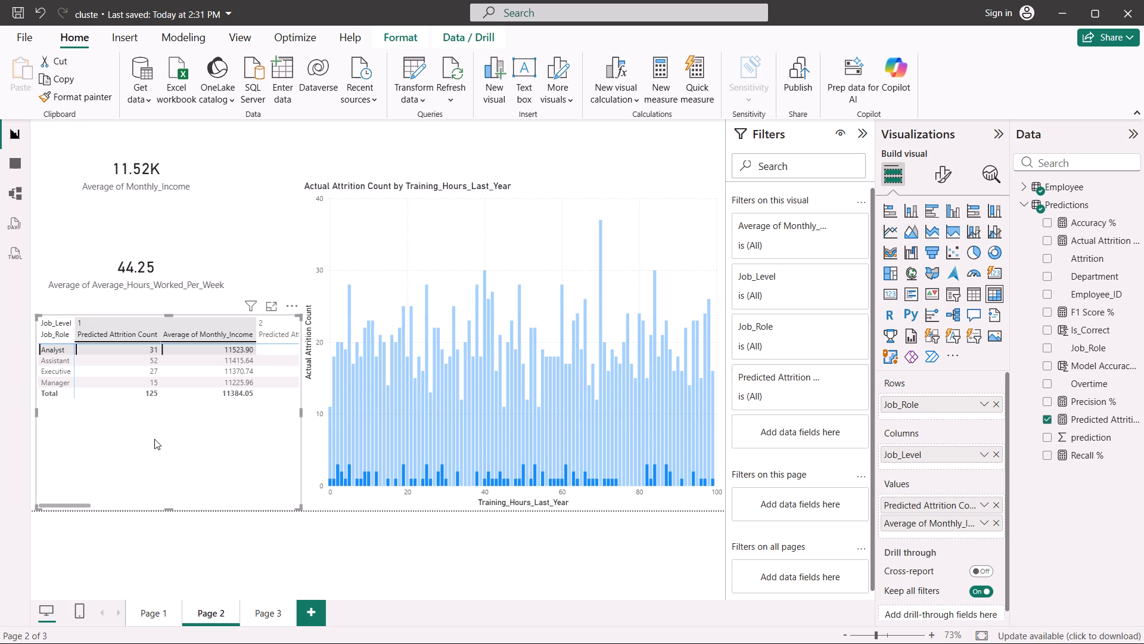
scroll(154, 439, "up", 1)
scroll(176, 356, "up", 1)
scroll(176, 356, "down", 1)
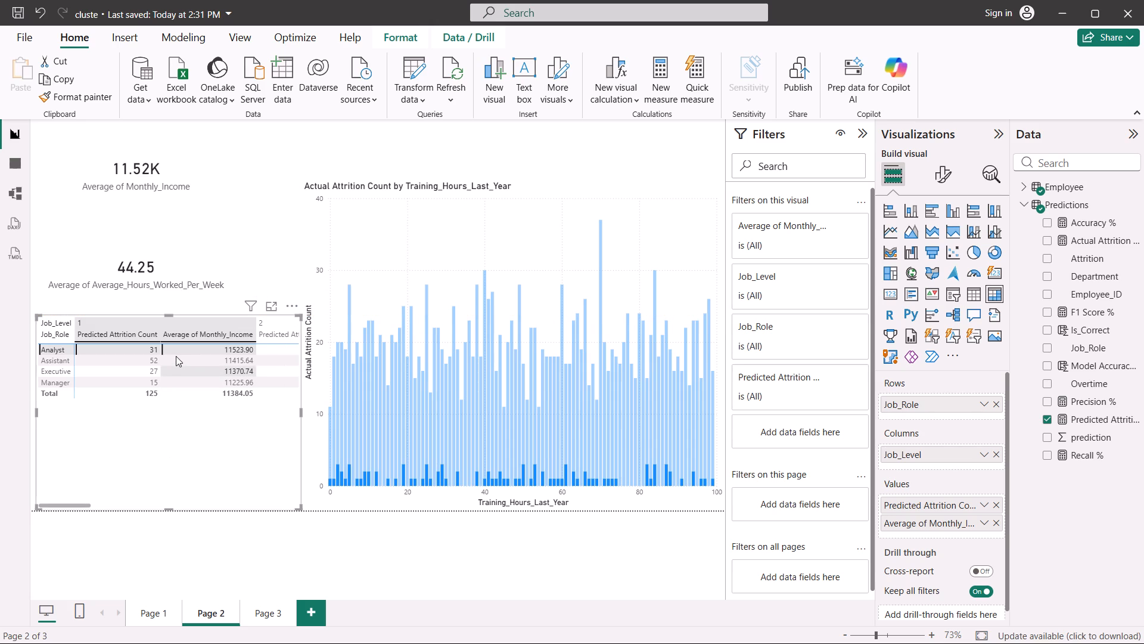
scroll(151, 438, "left", 3)
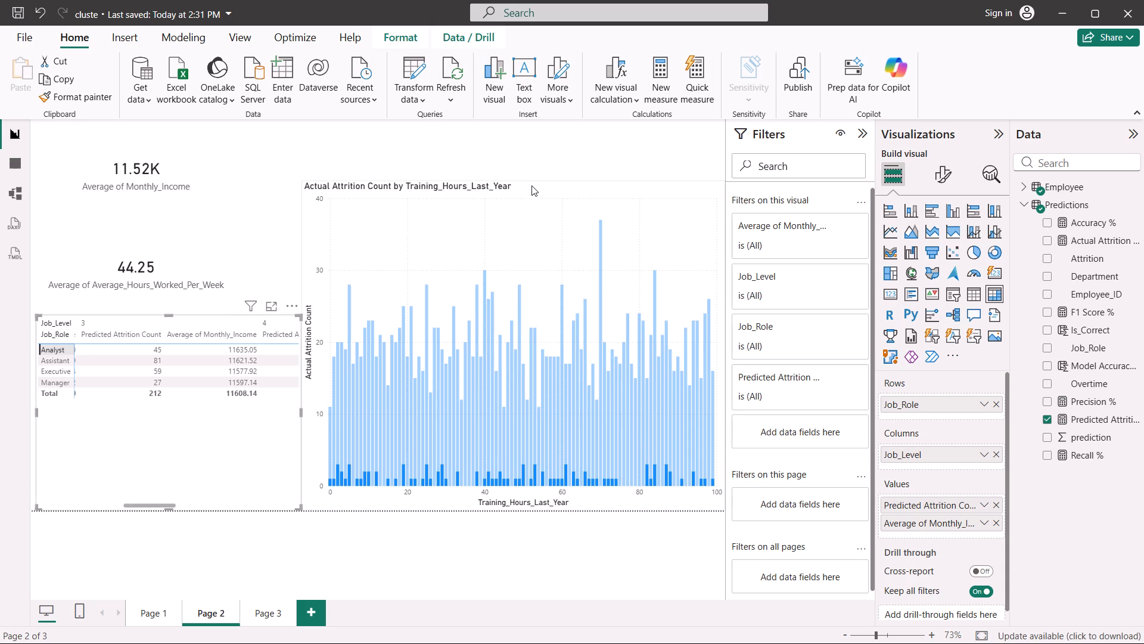
Move the Training_Hours_Last_Year chart to the top of the page and shorten it so it ends level with the lower card.
left_click_drag(532, 187, 533, 135)
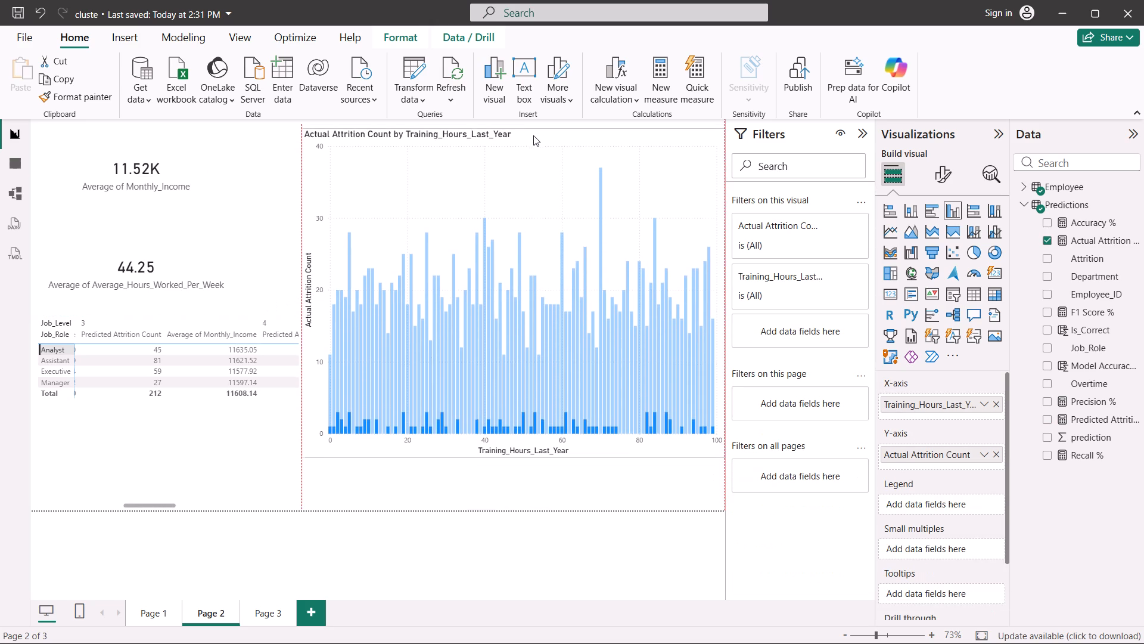
left_click_drag(533, 135, 533, 129)
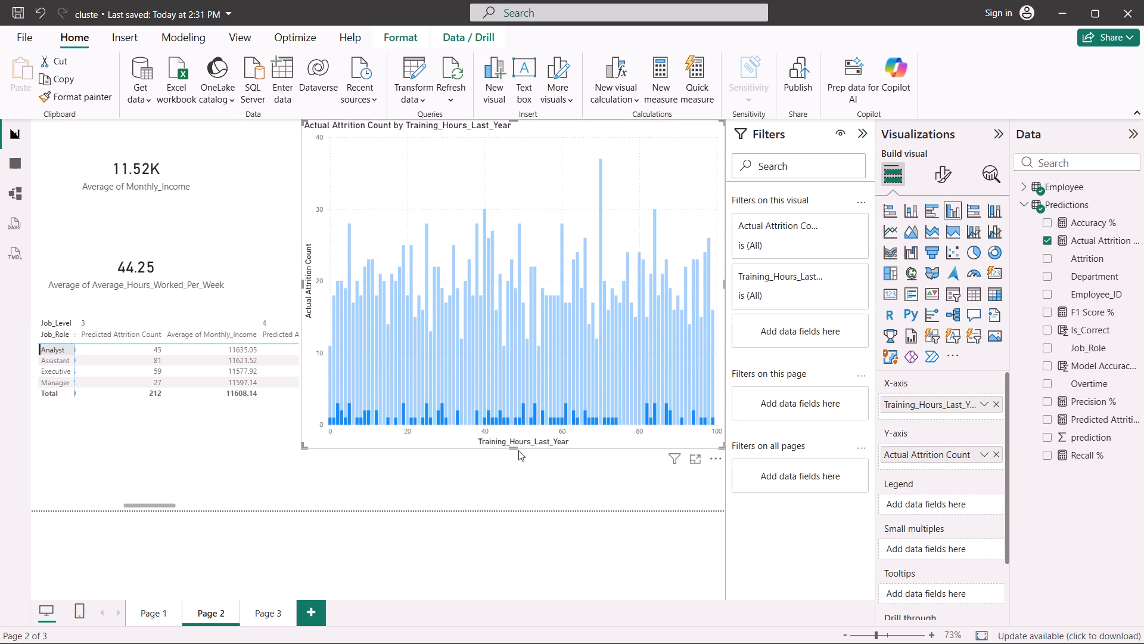
left_click_drag(514, 448, 522, 316)
Shorten the Job_Role by Job_Level matrix from its top edge and stretch it across the full page width, checking its columns.
left_click(189, 430)
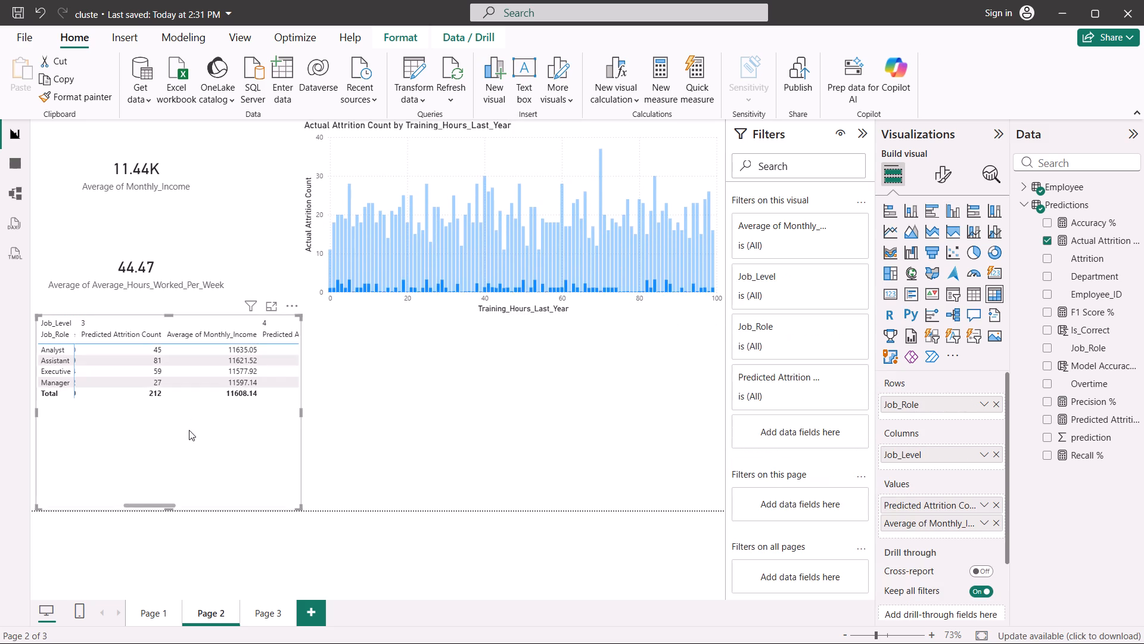
left_click_drag(172, 315, 172, 323)
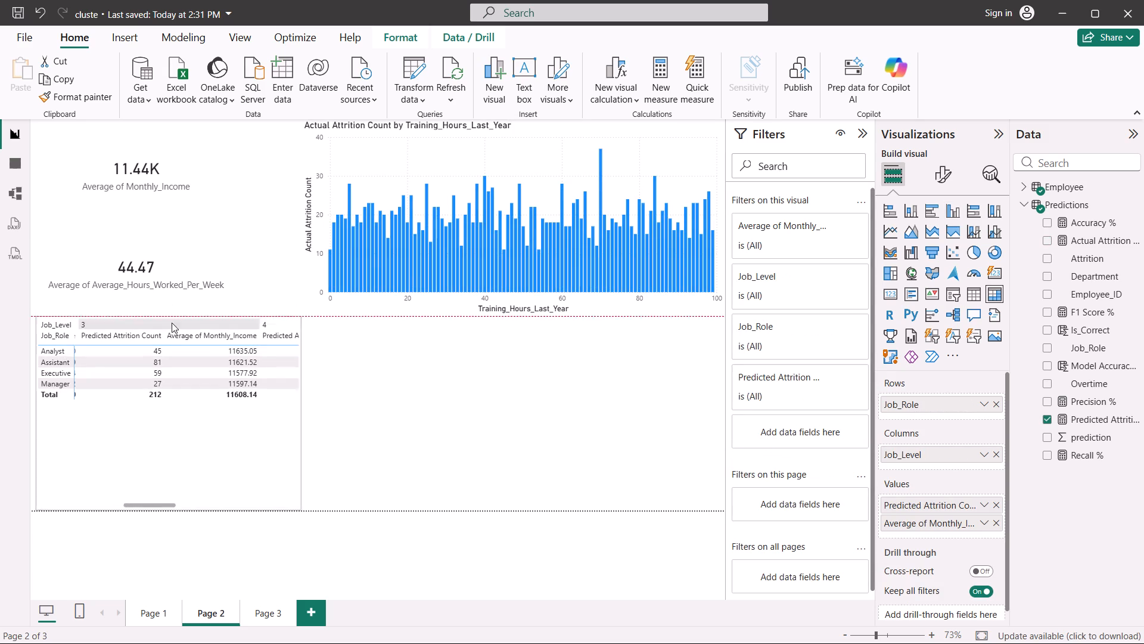
left_click_drag(172, 323, 167, 397)
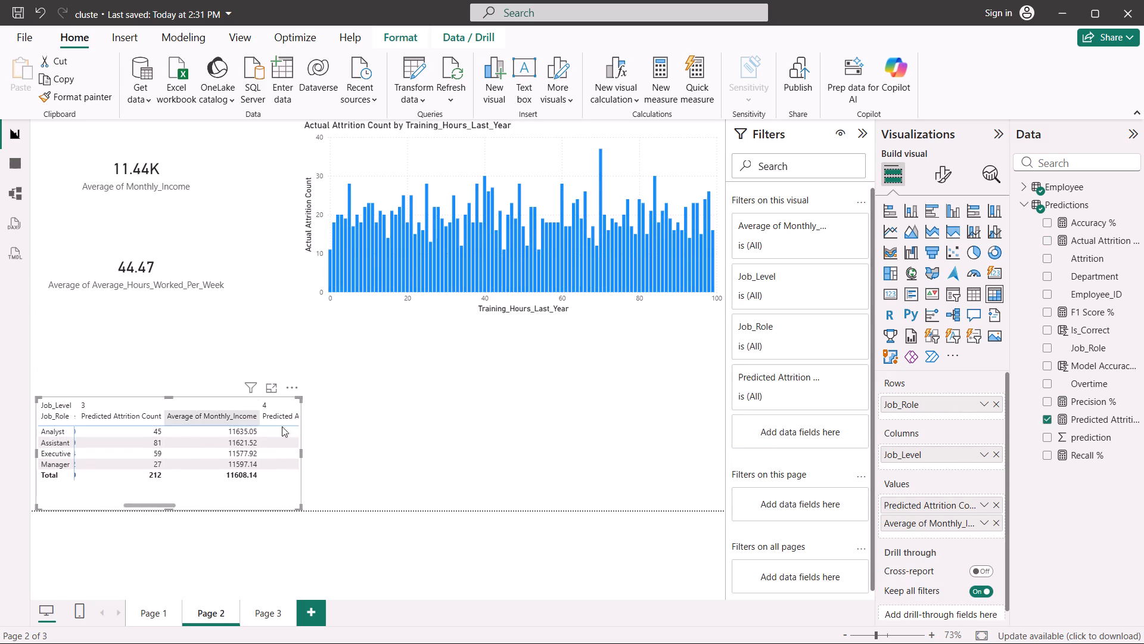
left_click_drag(300, 453, 467, 445)
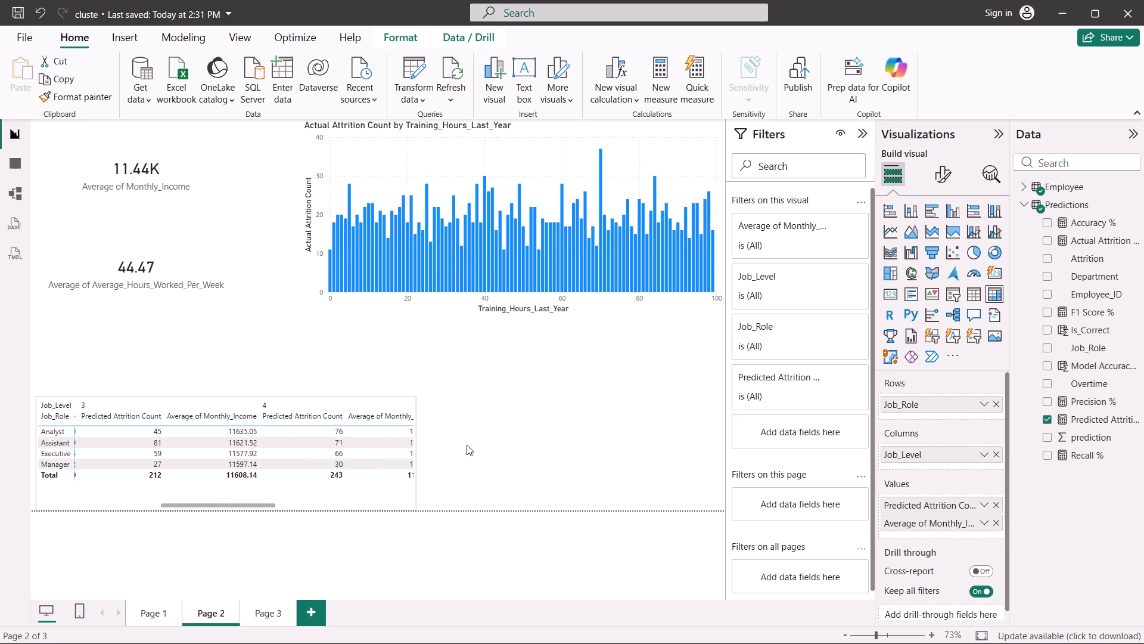
left_click_drag(467, 445, 751, 444)
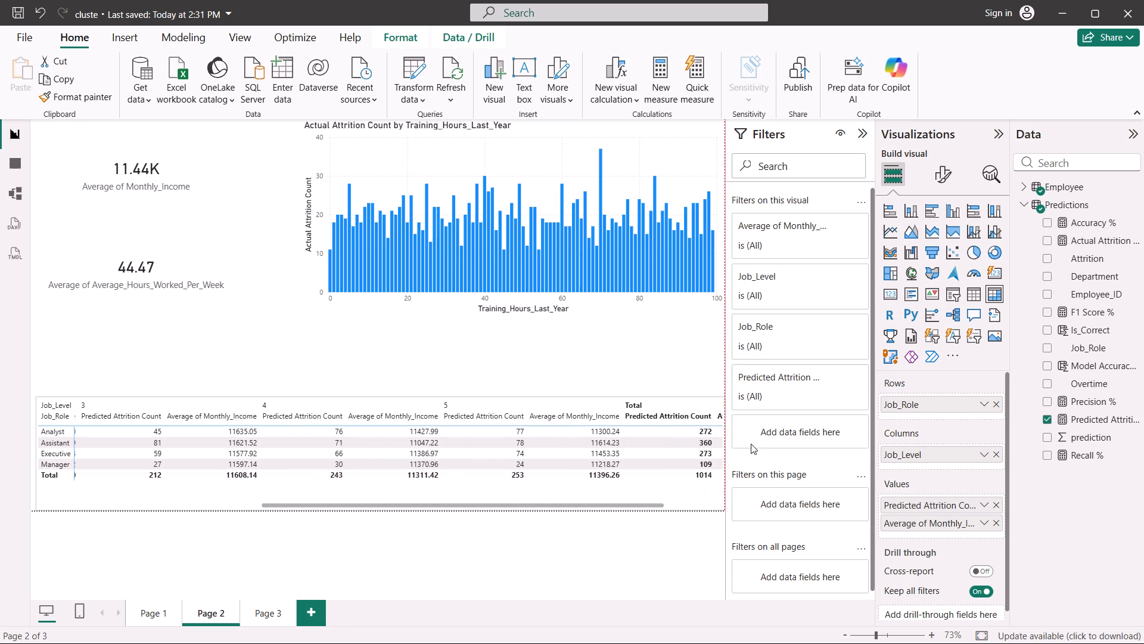
left_click_drag(751, 444, 686, 441)
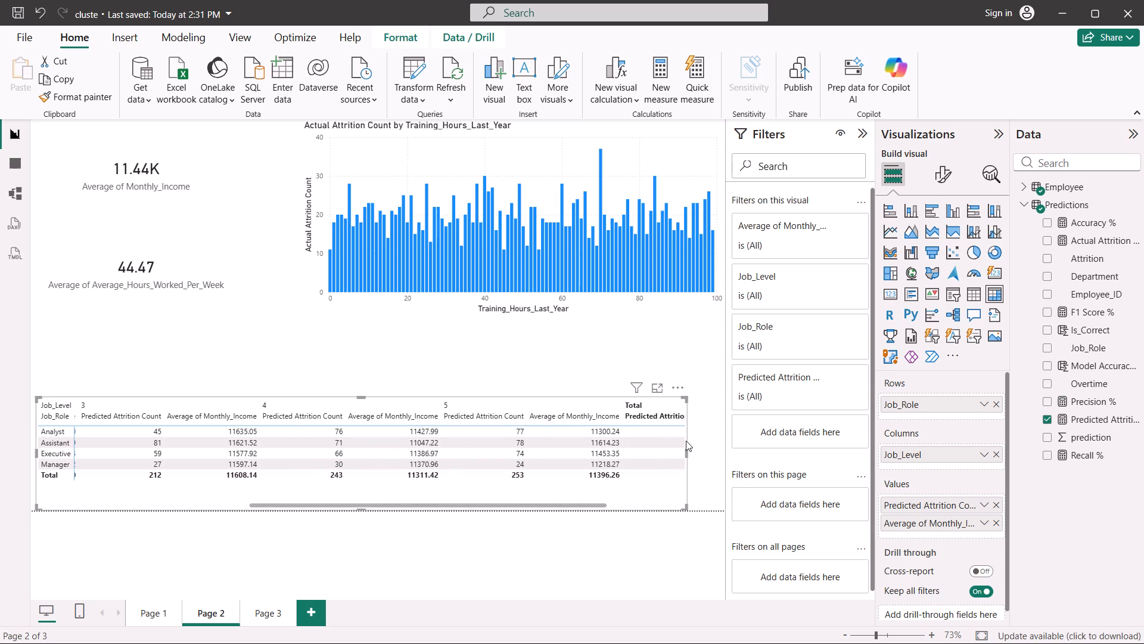
scroll(521, 456, "left", 6)
scroll(521, 456, "right", 11)
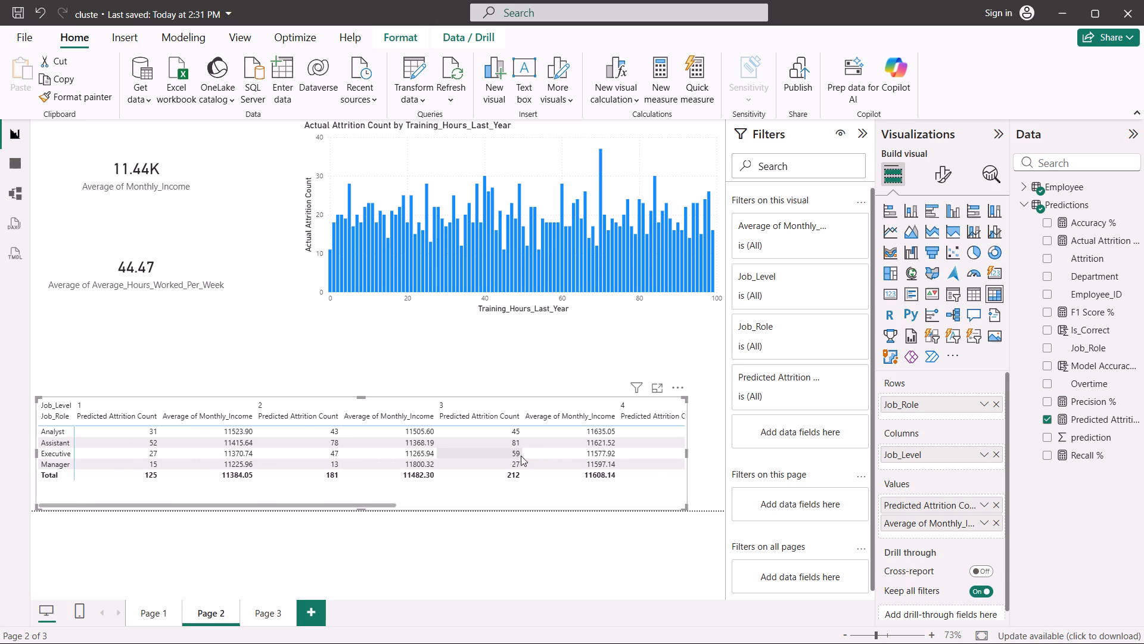
scroll(521, 456, "left", 5)
scroll(521, 456, "right", 4)
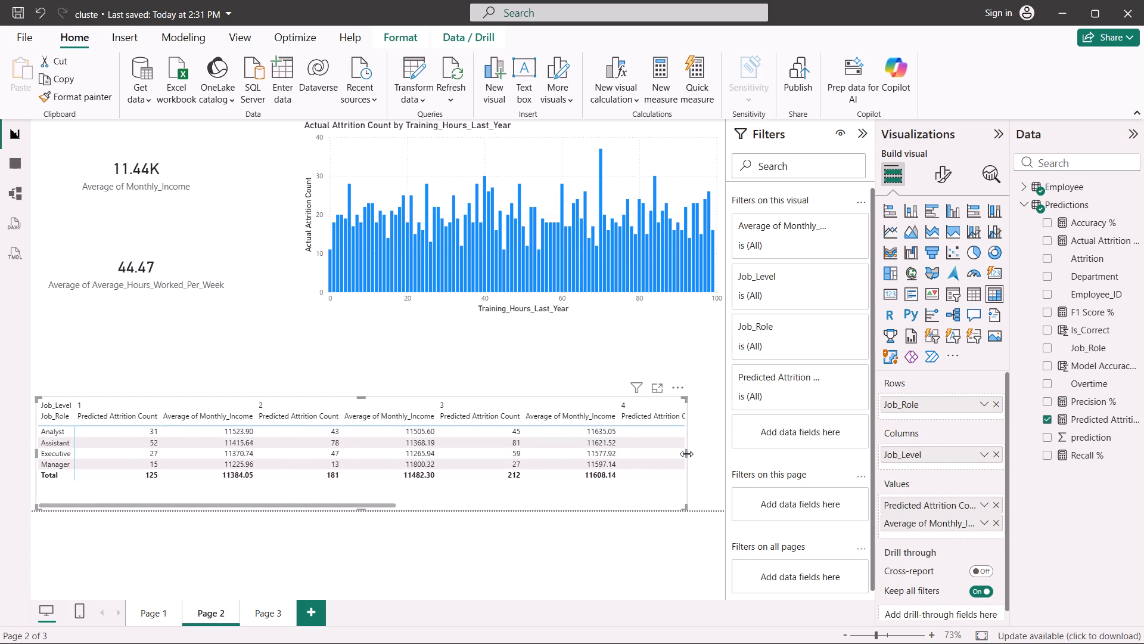
left_click_drag(686, 454, 724, 458)
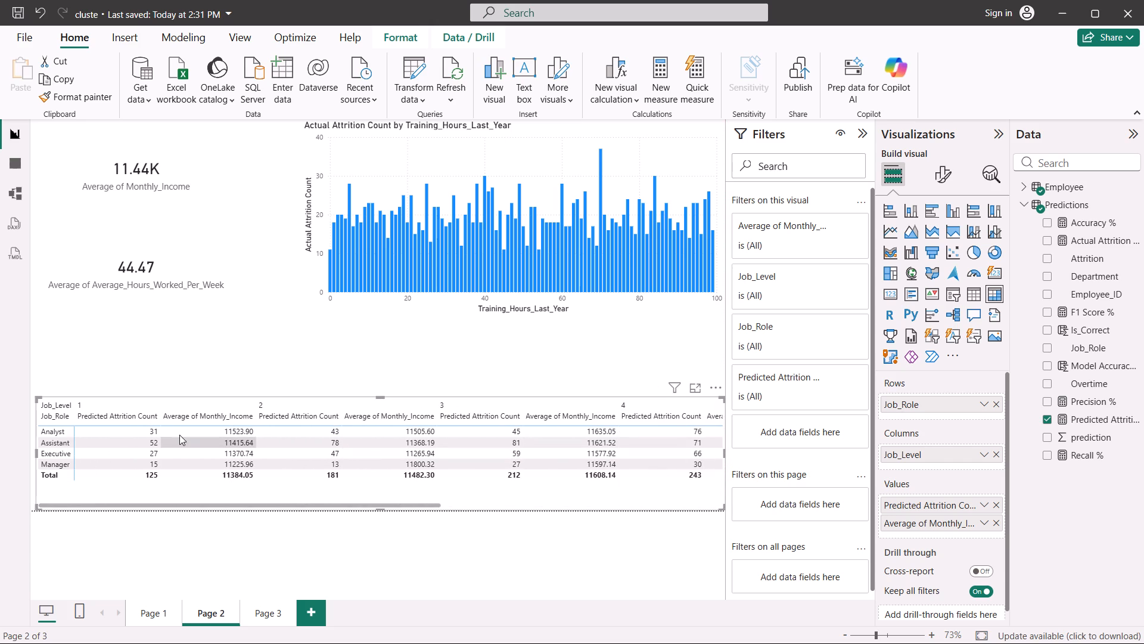
left_click_drag(35, 453, 34, 453)
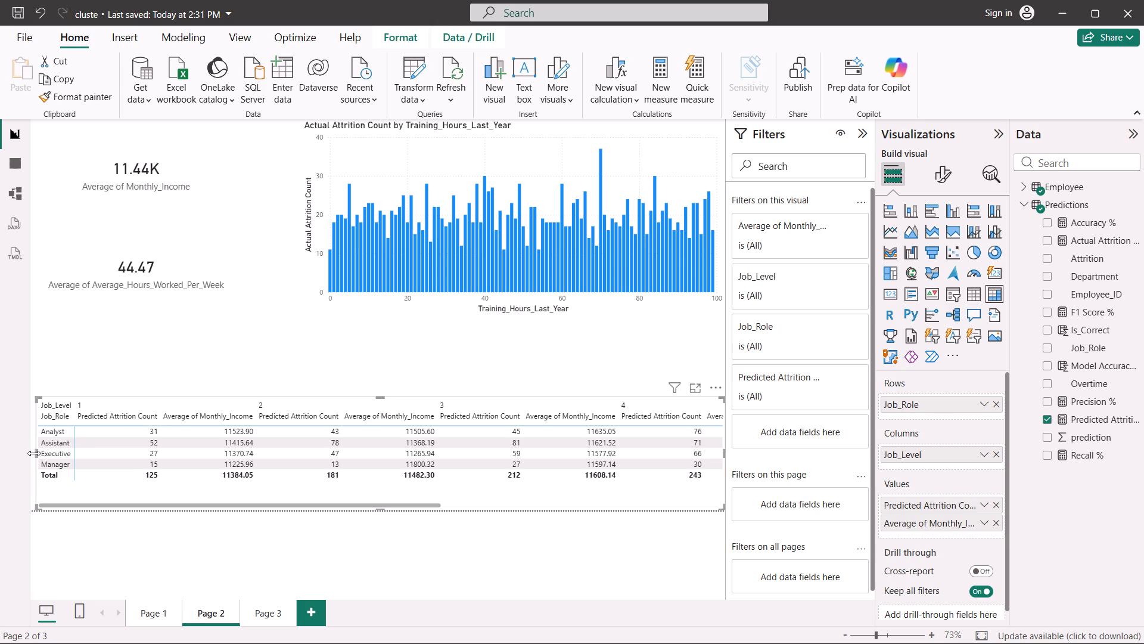
left_click_drag(34, 453, 27, 453)
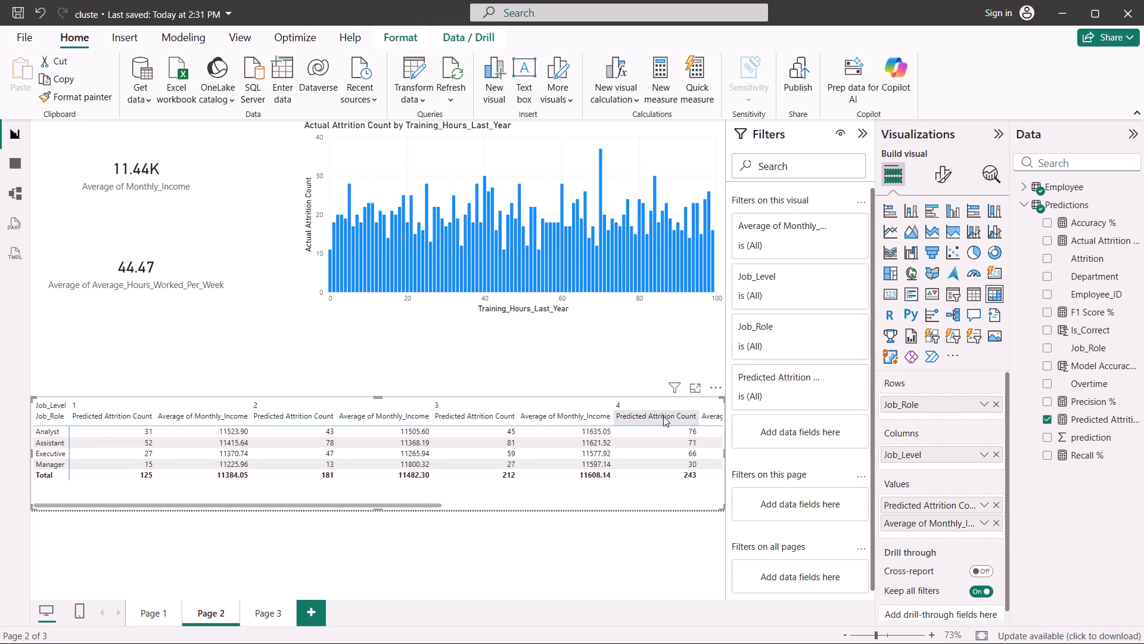
Sort the job-role matrix by its total Predicted Attrition Count in descending order, after checking the remaining columns and applied filters.
scroll(643, 446, "left", 4)
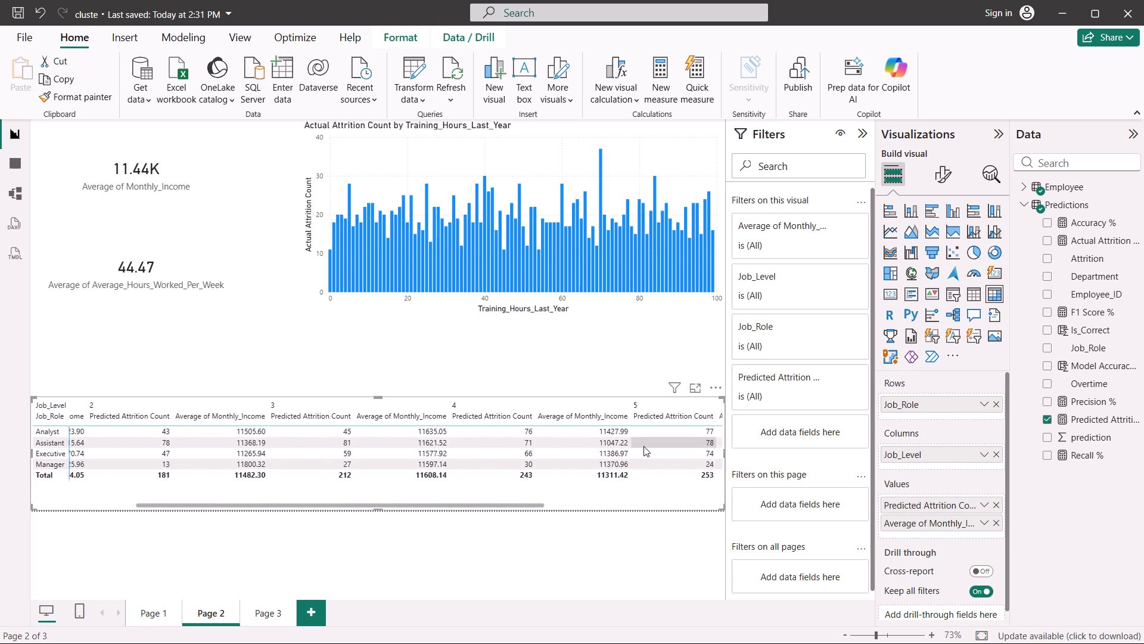
scroll(643, 446, "left", 5)
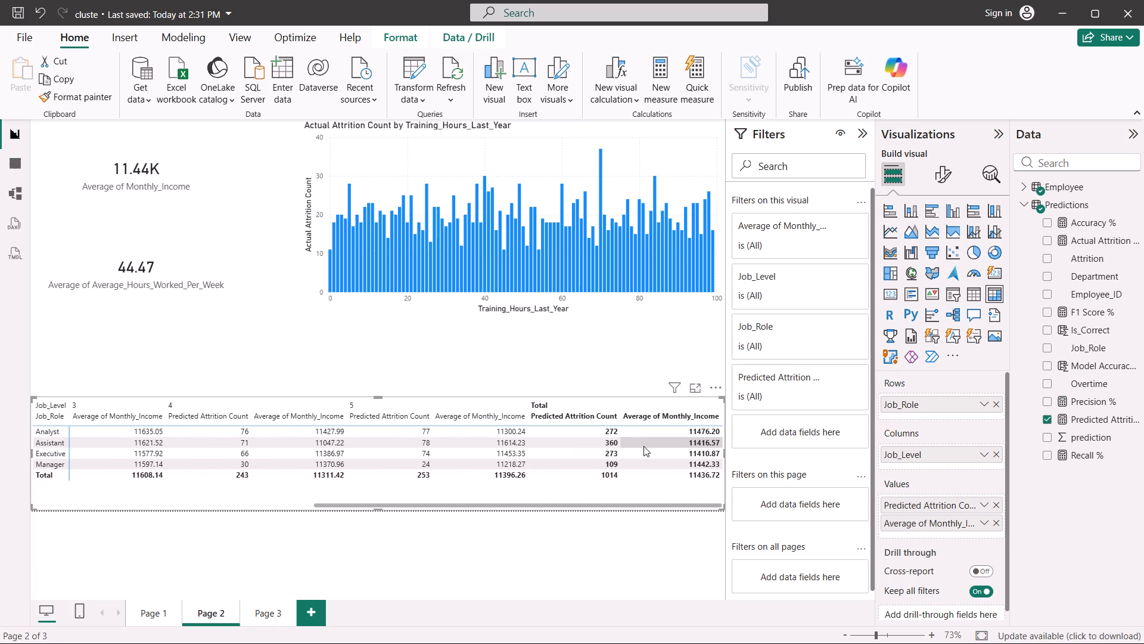
left_click(670, 388)
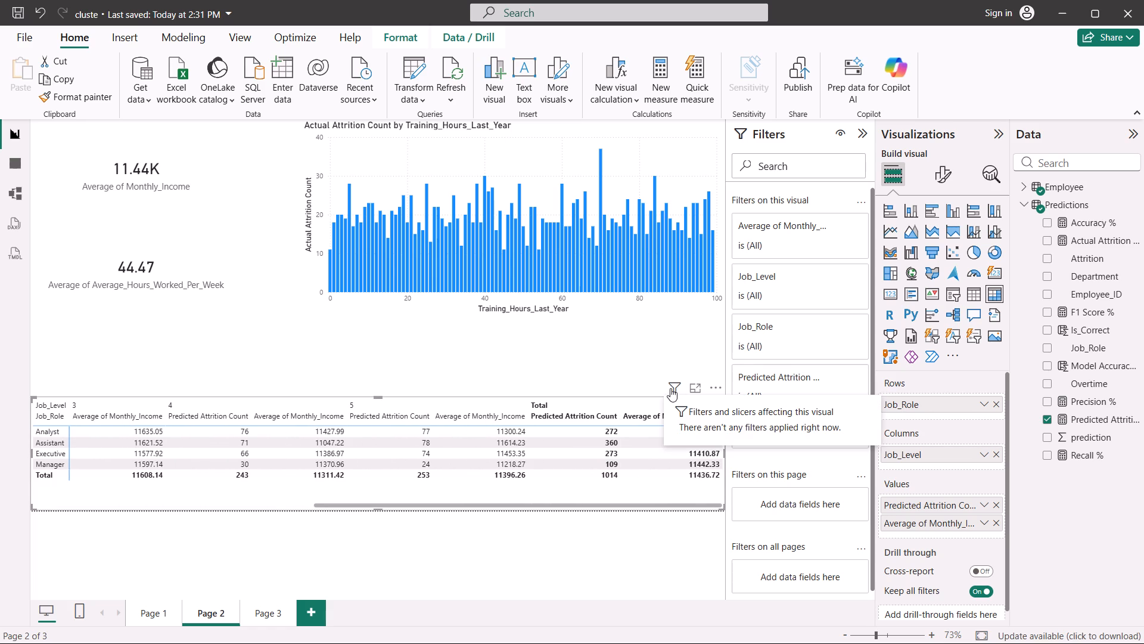
left_click(630, 474)
left_click(585, 419)
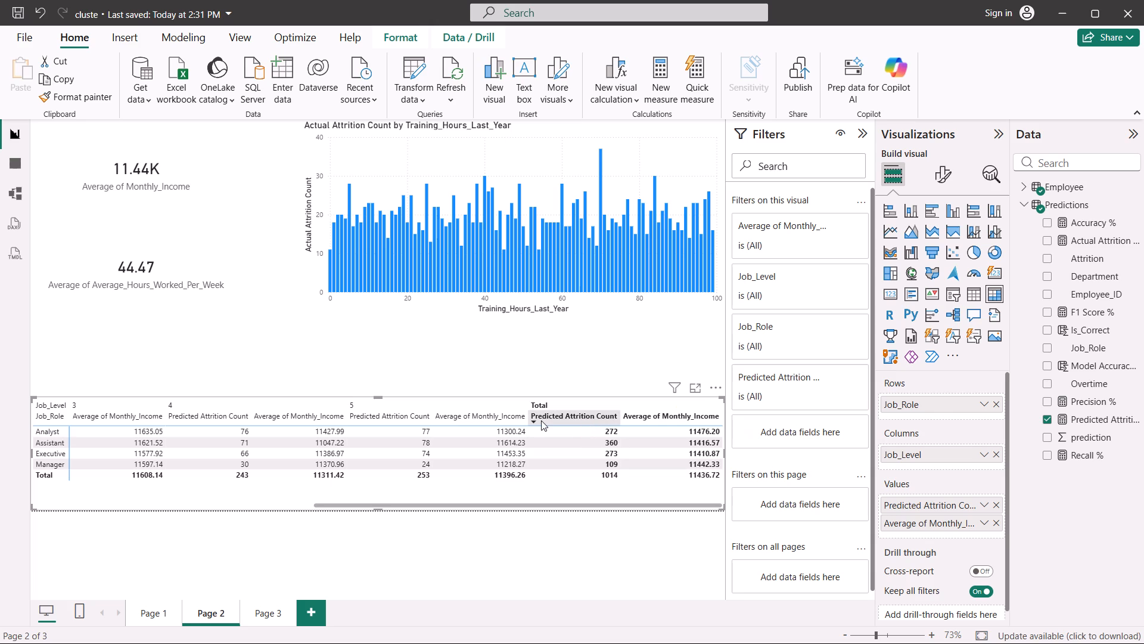
left_click(574, 369)
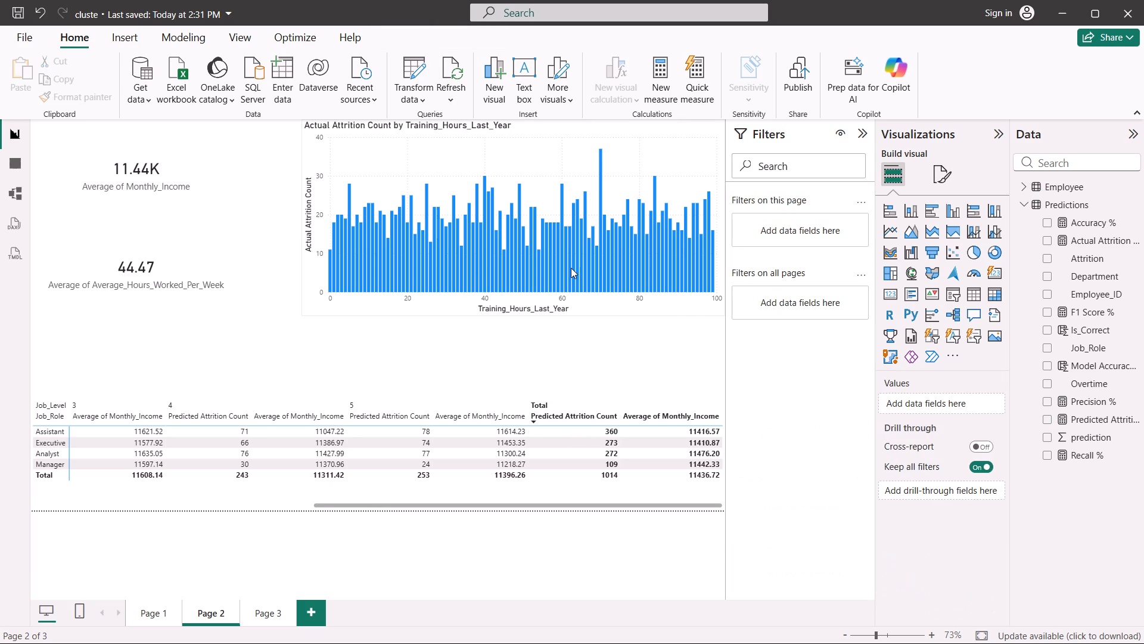
Enlarge the Training_Hours_Last_Year chart from its lower corner to meet the average cards' edge and the top of the matrix.
left_click(571, 268)
left_click(434, 309)
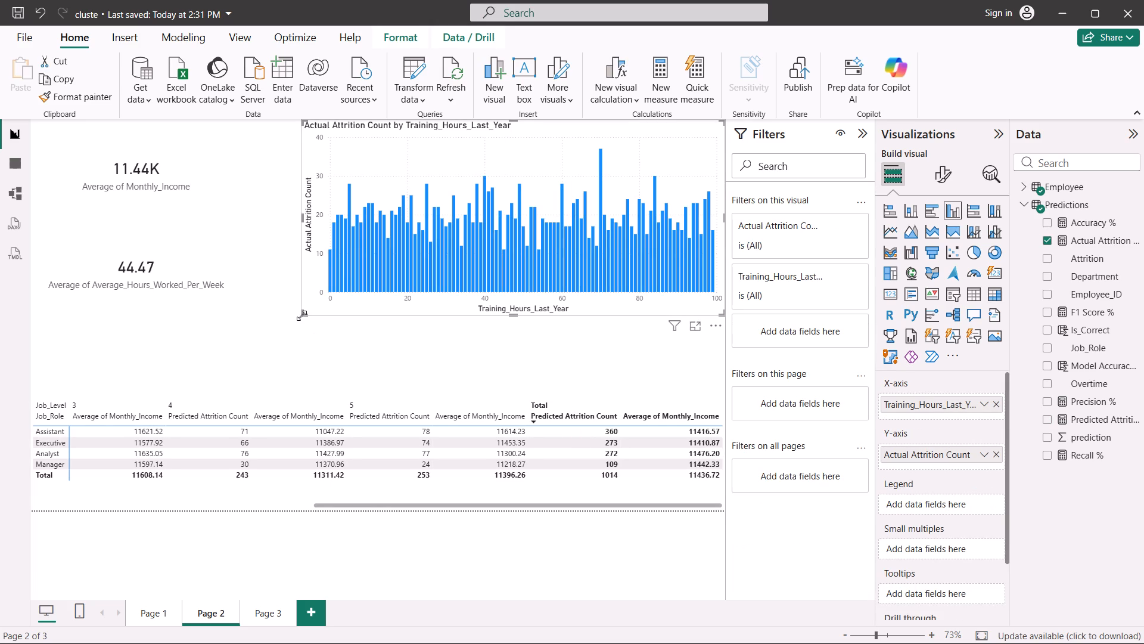
left_click_drag(301, 315, 287, 427)
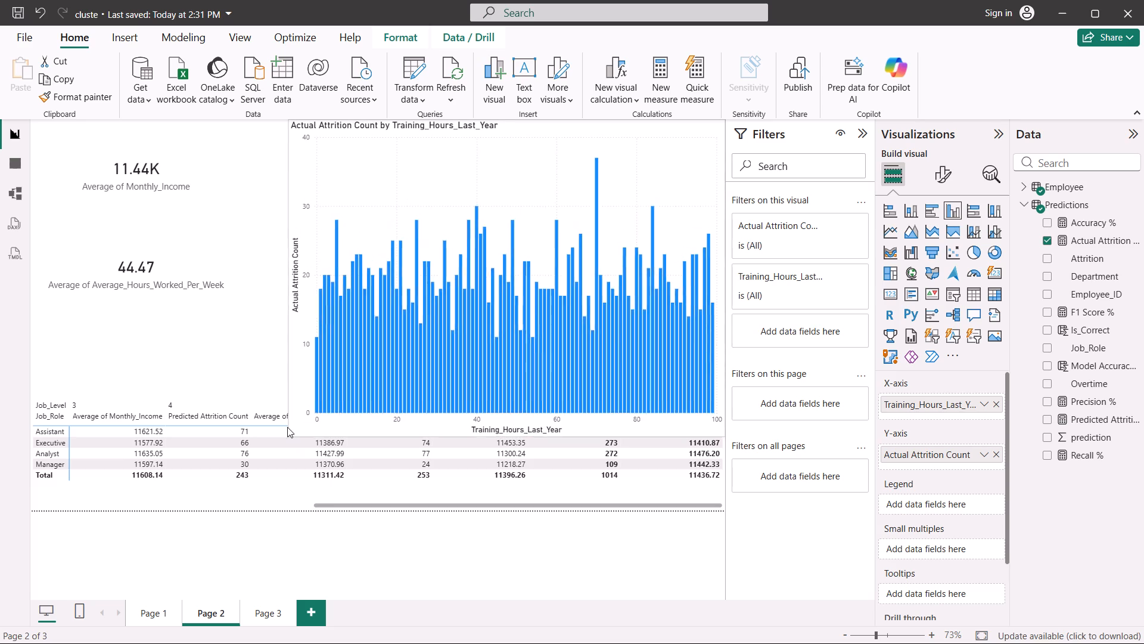
left_click_drag(287, 427, 268, 396)
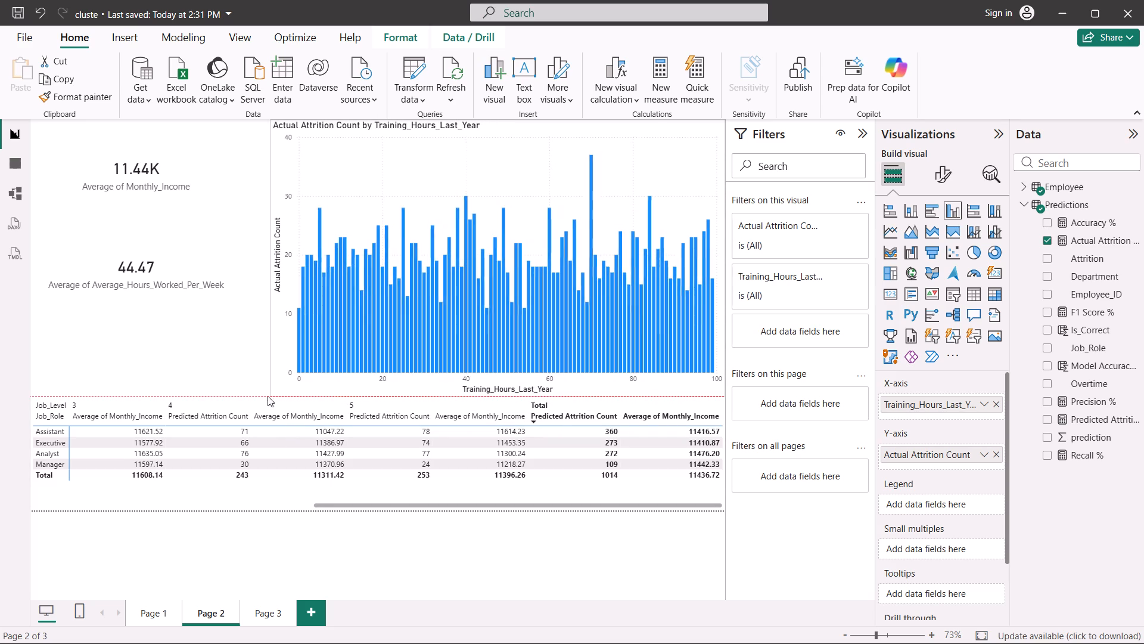
left_click_drag(268, 396, 238, 397)
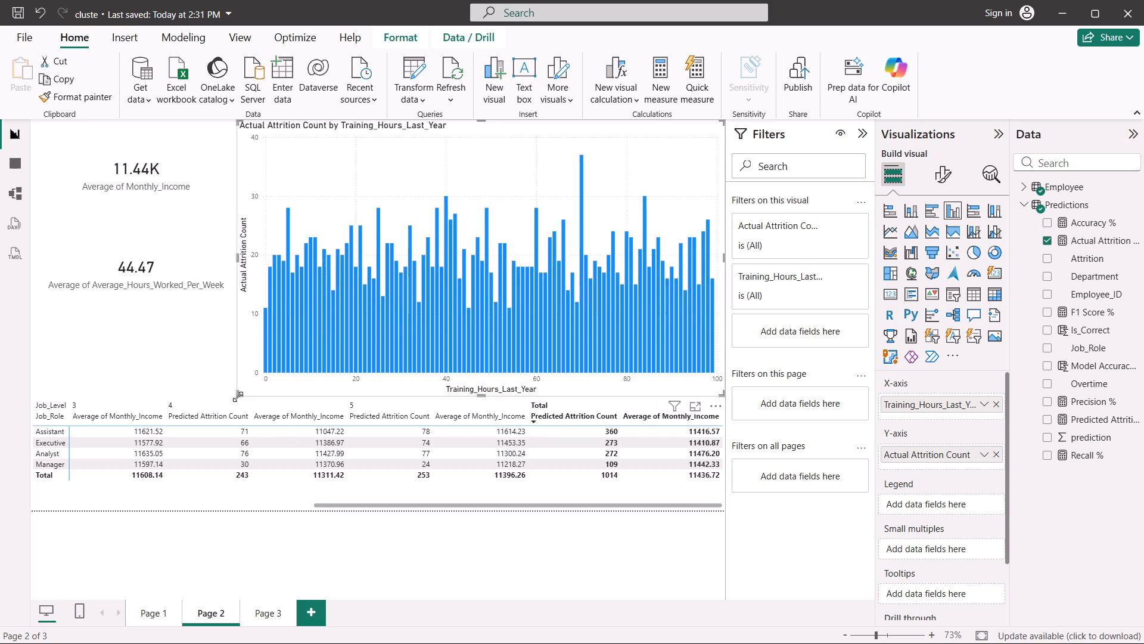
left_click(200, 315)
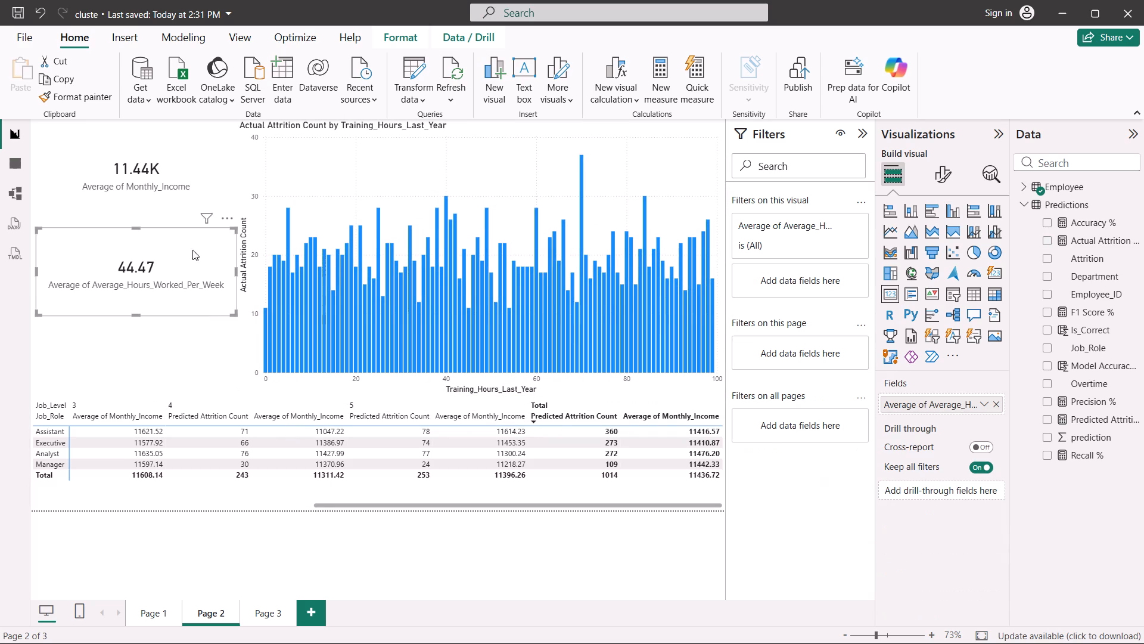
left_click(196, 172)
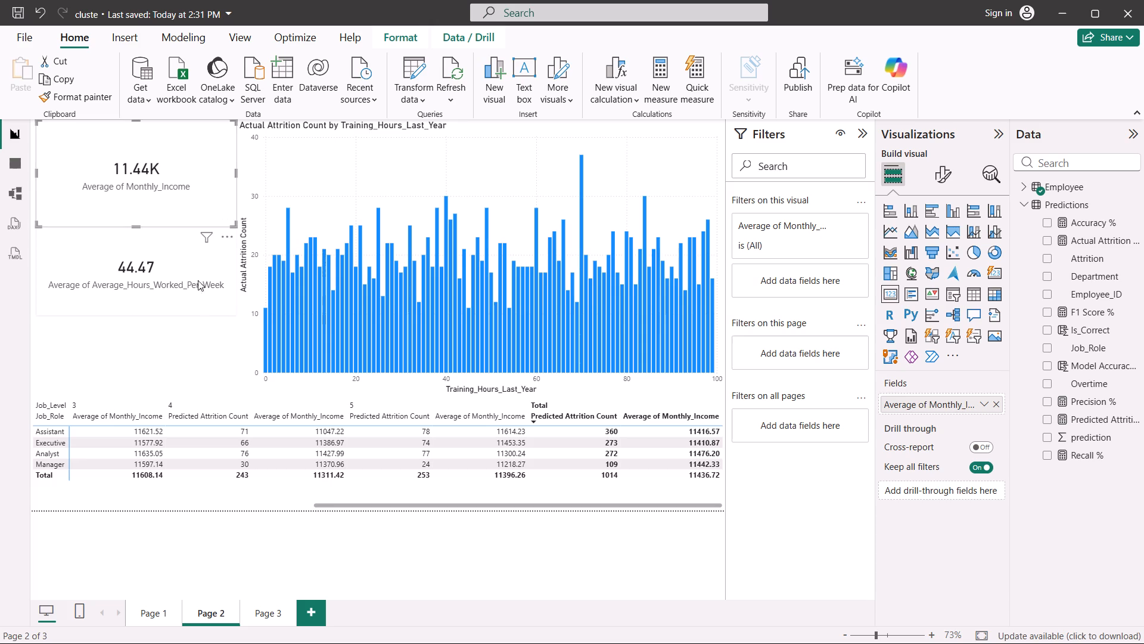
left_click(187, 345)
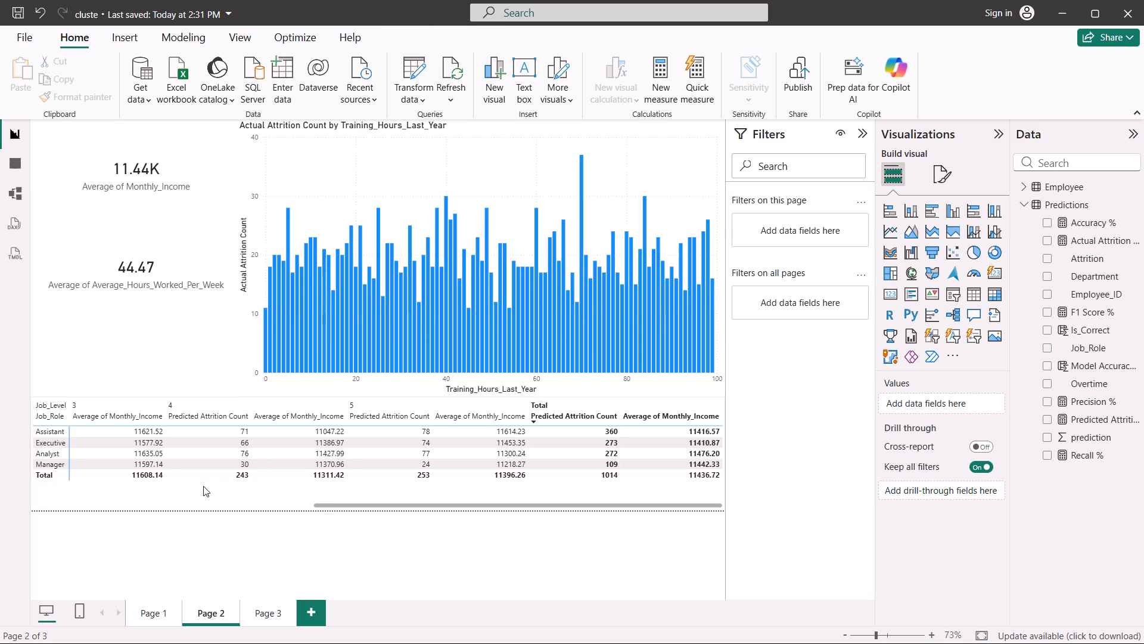
Test Page 2's cross-filtering with the matrix's Manager, Analyst, Assistant and Executive rows, and clear the selection.
left_click(55, 462)
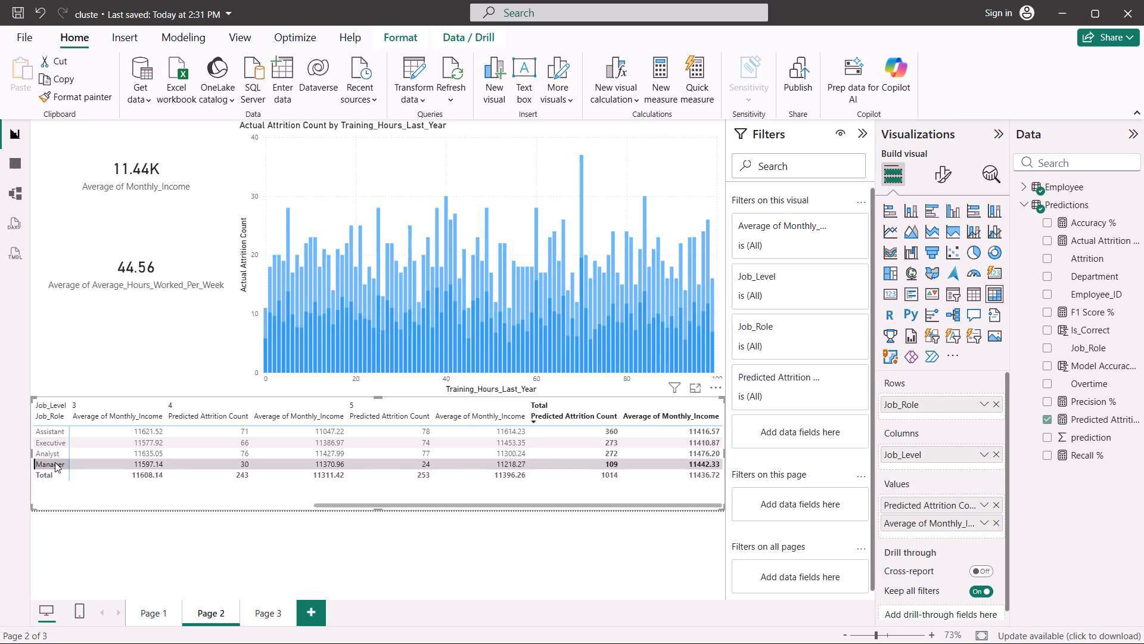
left_click(55, 462)
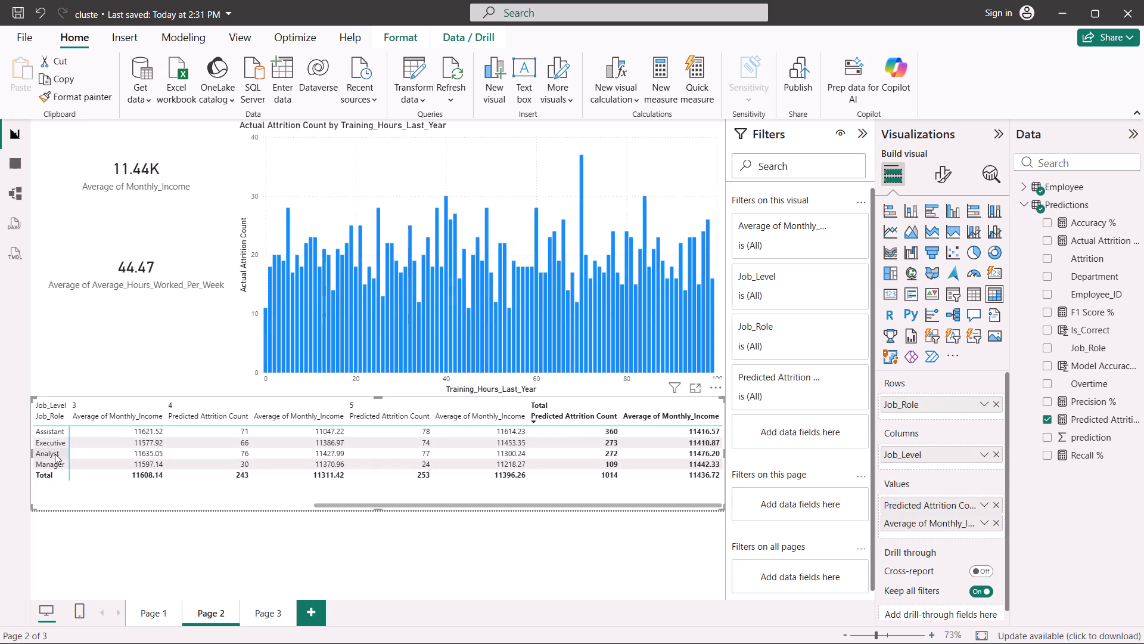
left_click(55, 454)
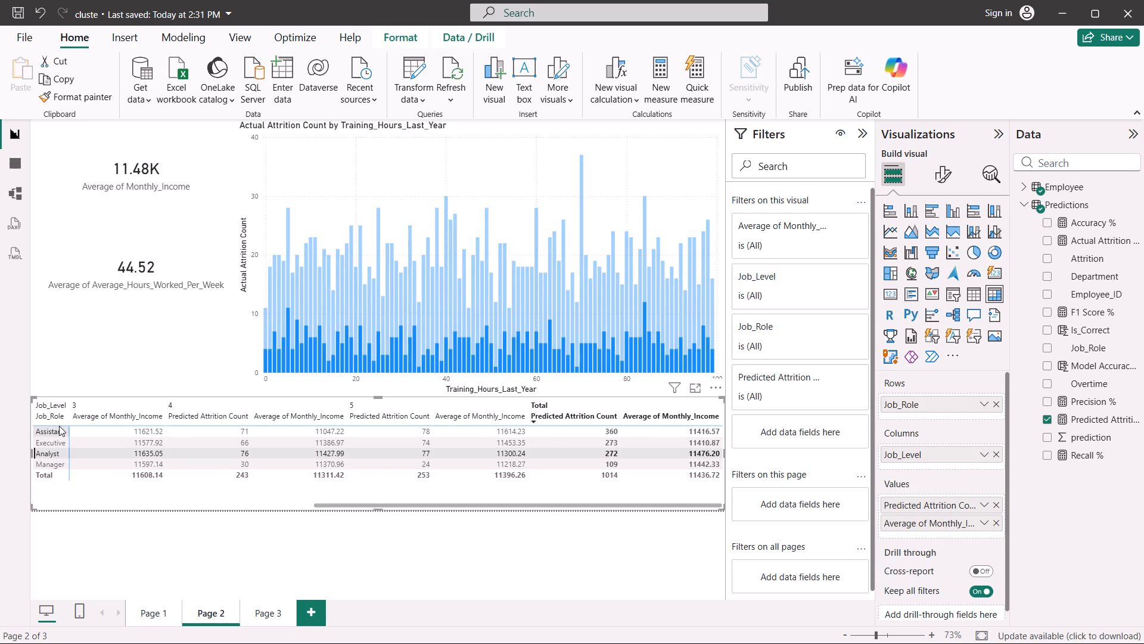
left_click(59, 426)
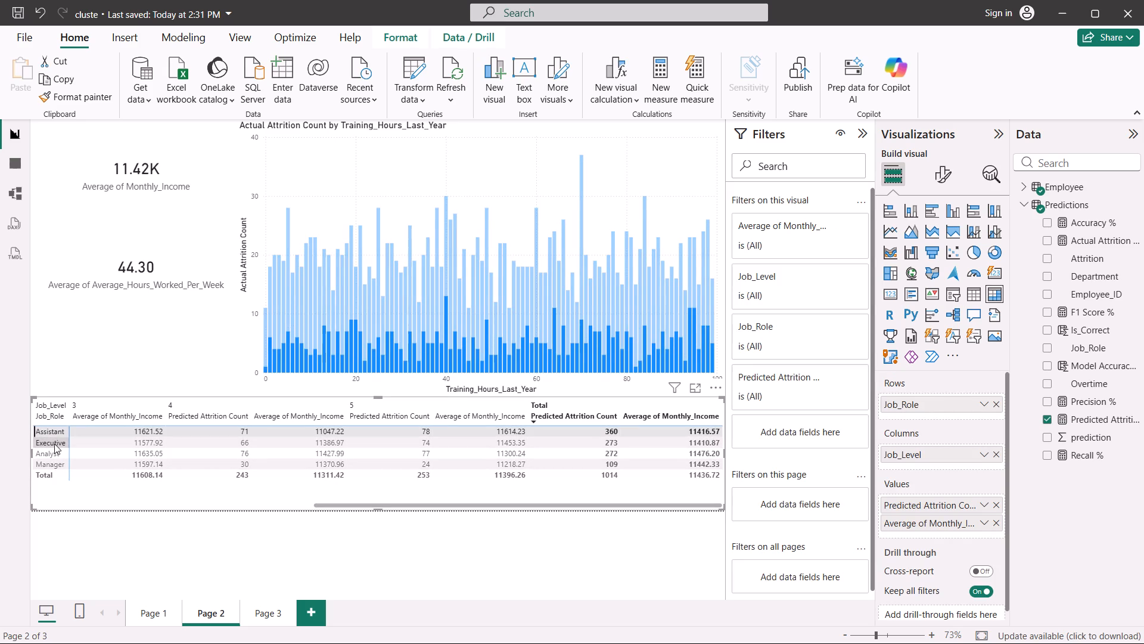
left_click(54, 444)
left_click(52, 453)
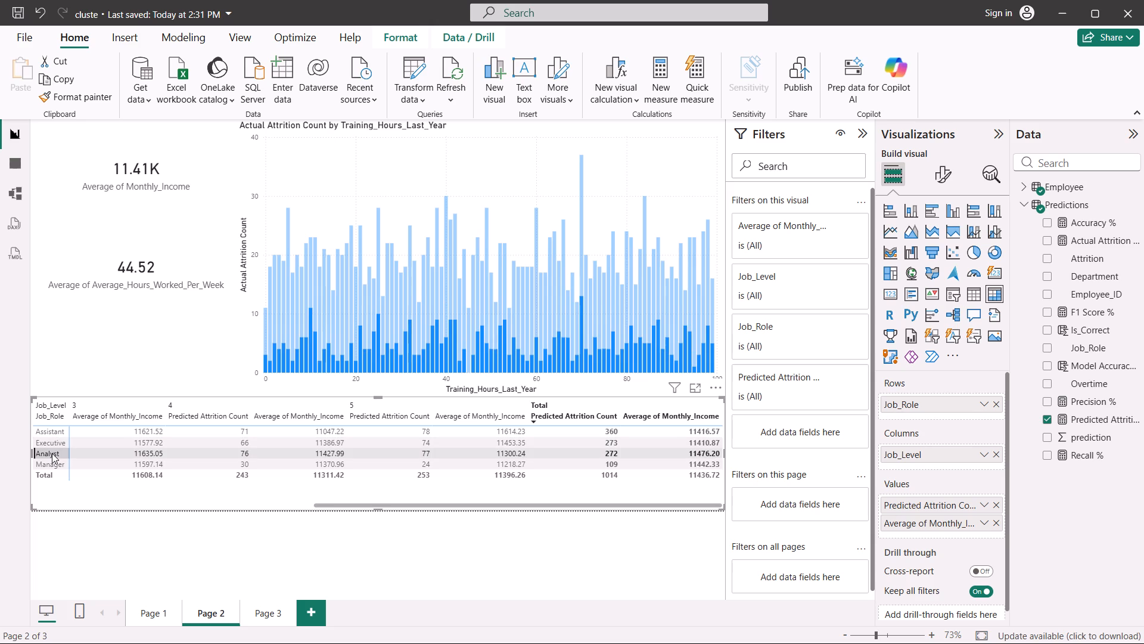
left_click(54, 462)
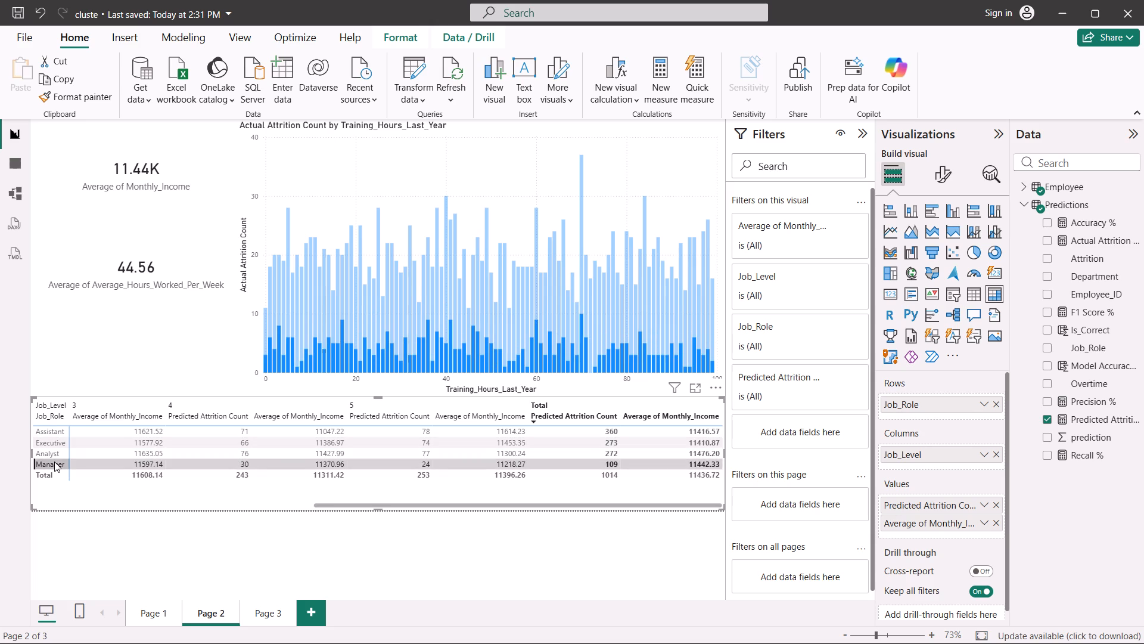
left_click(125, 354)
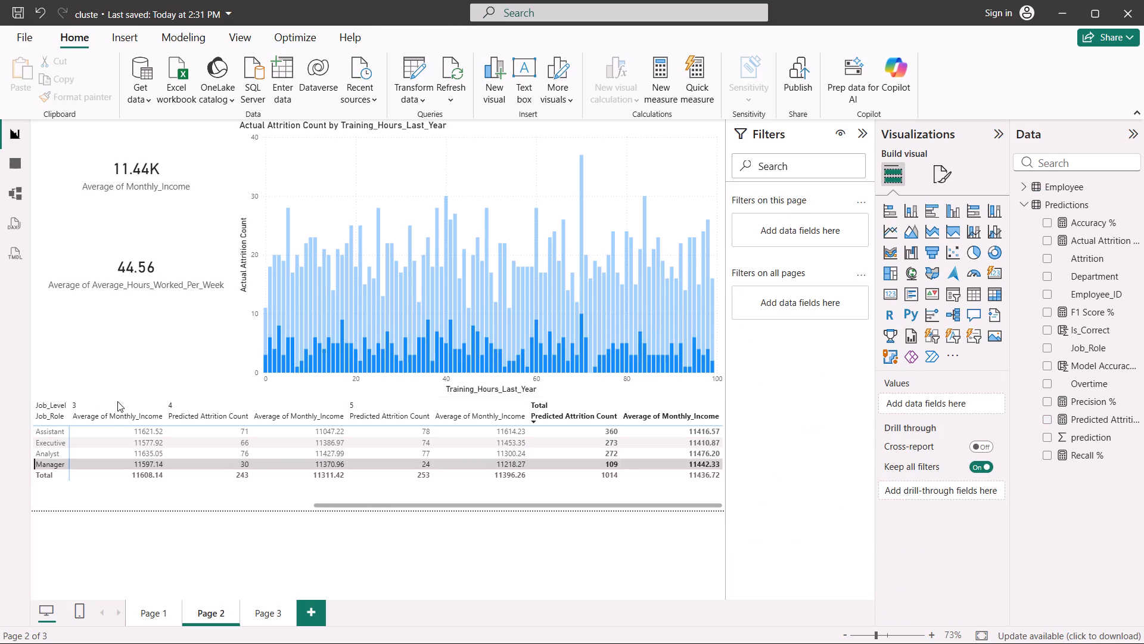
left_click(64, 465)
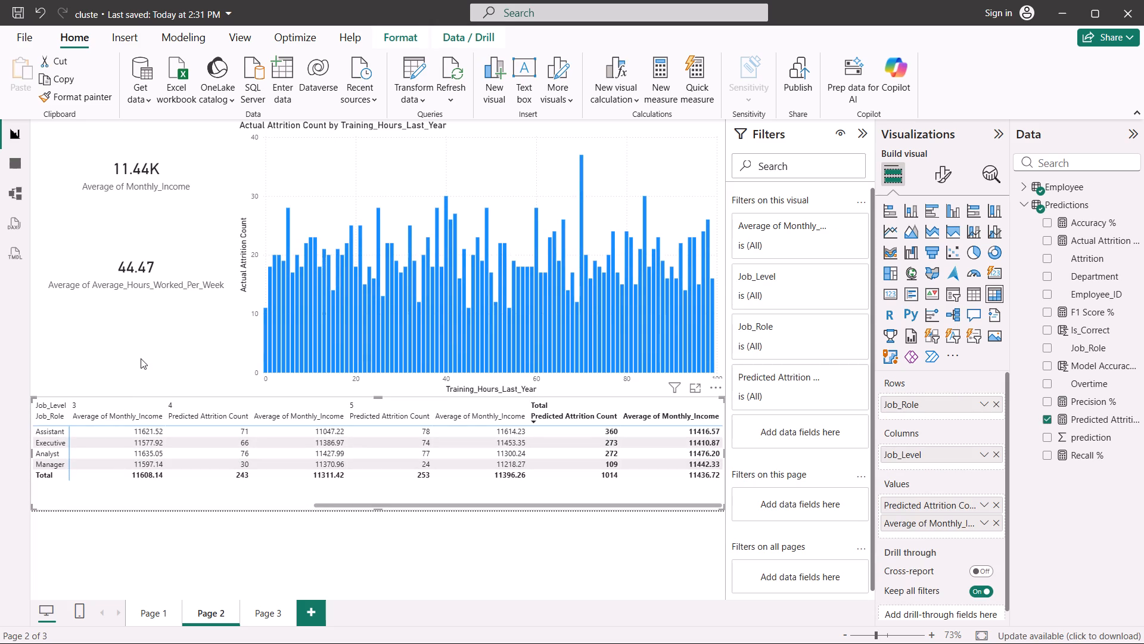
Open Page 3 and look through the employee table's rows, with the Employee_ID 7 Sales Executive row selected.
left_click(268, 609)
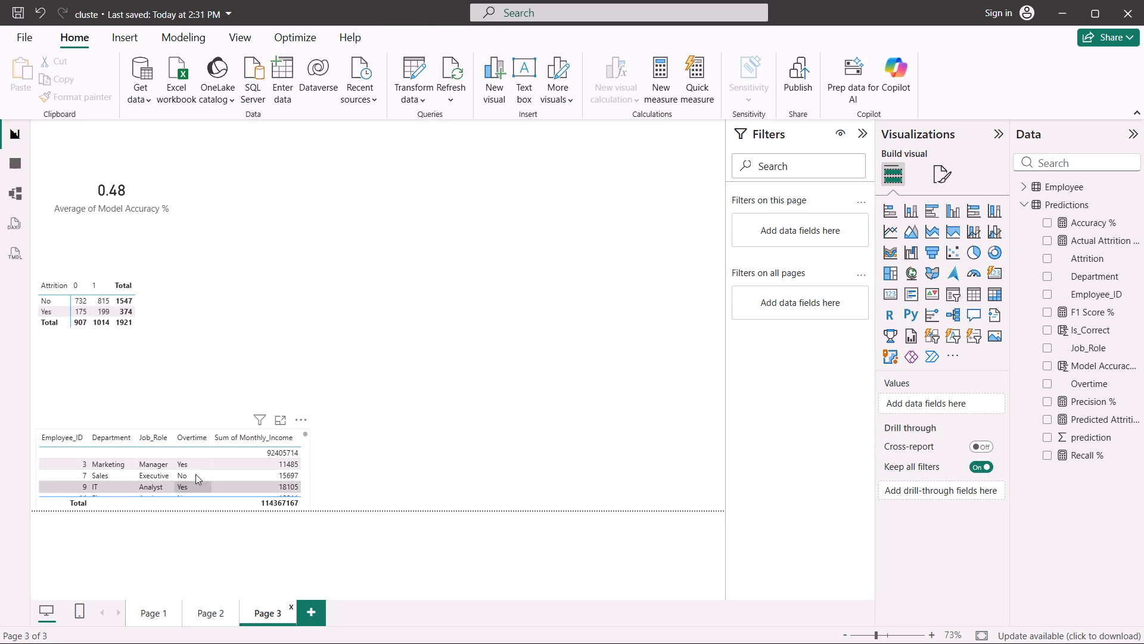
left_click(195, 474)
scroll(195, 474, "down", 3)
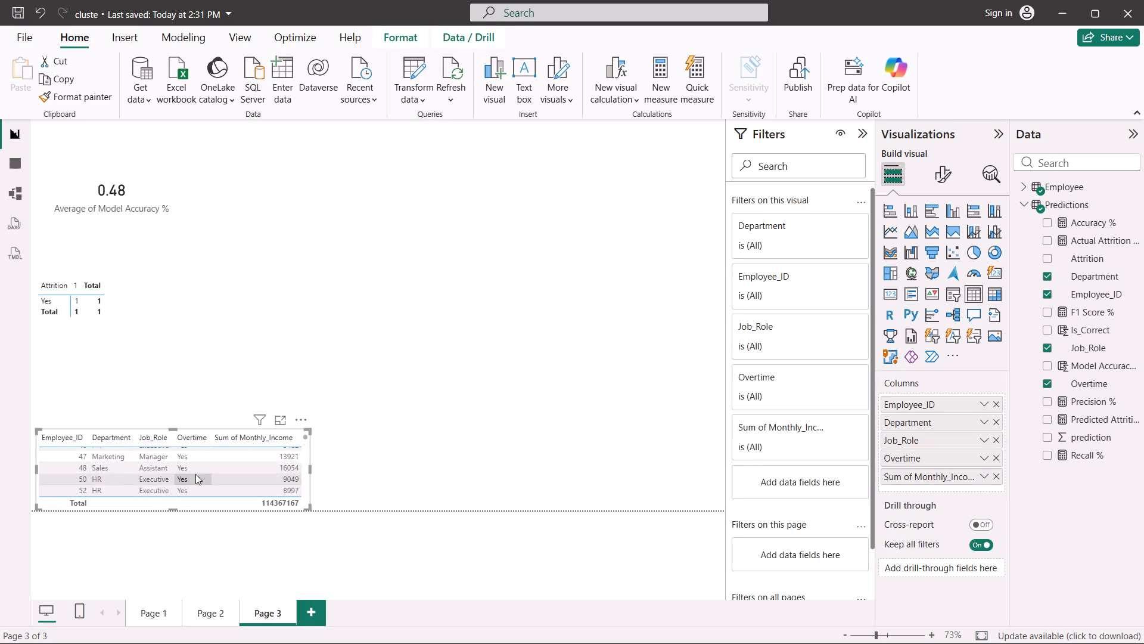
scroll(195, 474, "down", 12)
scroll(195, 474, "down", 10)
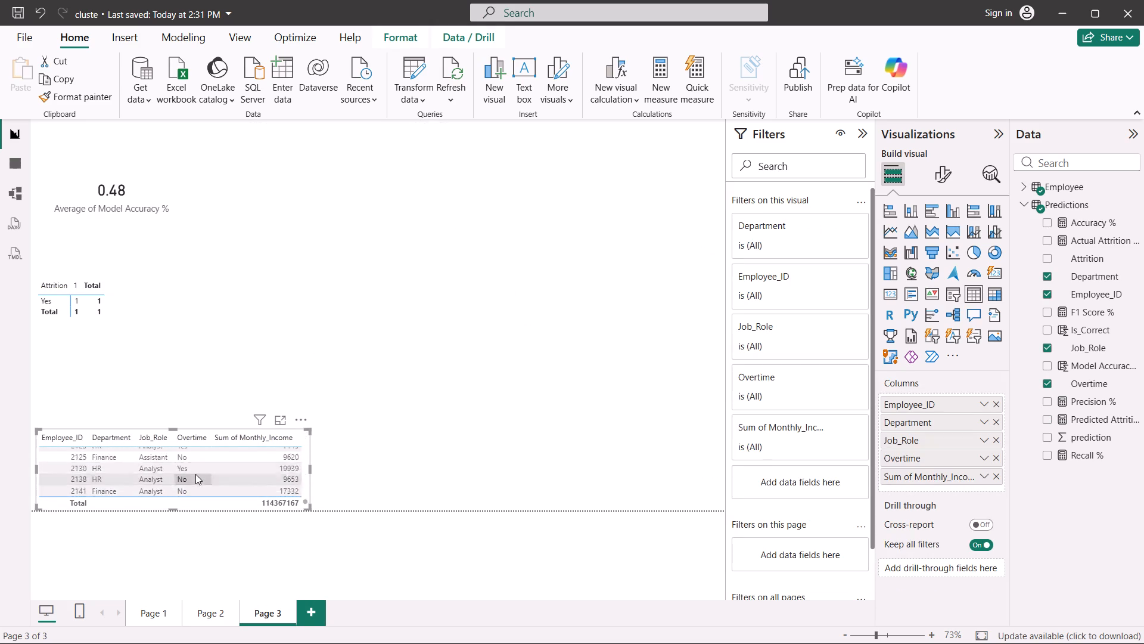
scroll(195, 474, "up", 17)
scroll(195, 474, "up", 16)
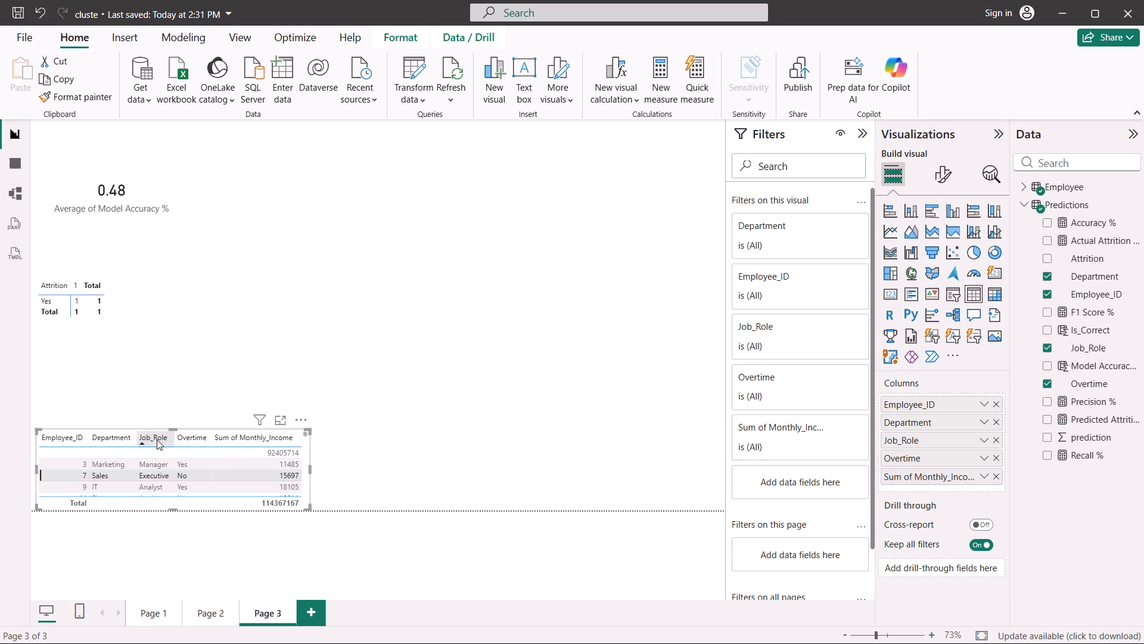
Enlarge the employee table from its upper corner and raise its top edge to just below the attrition matrix, checking its rows.
left_click_drag(309, 430, 456, 343)
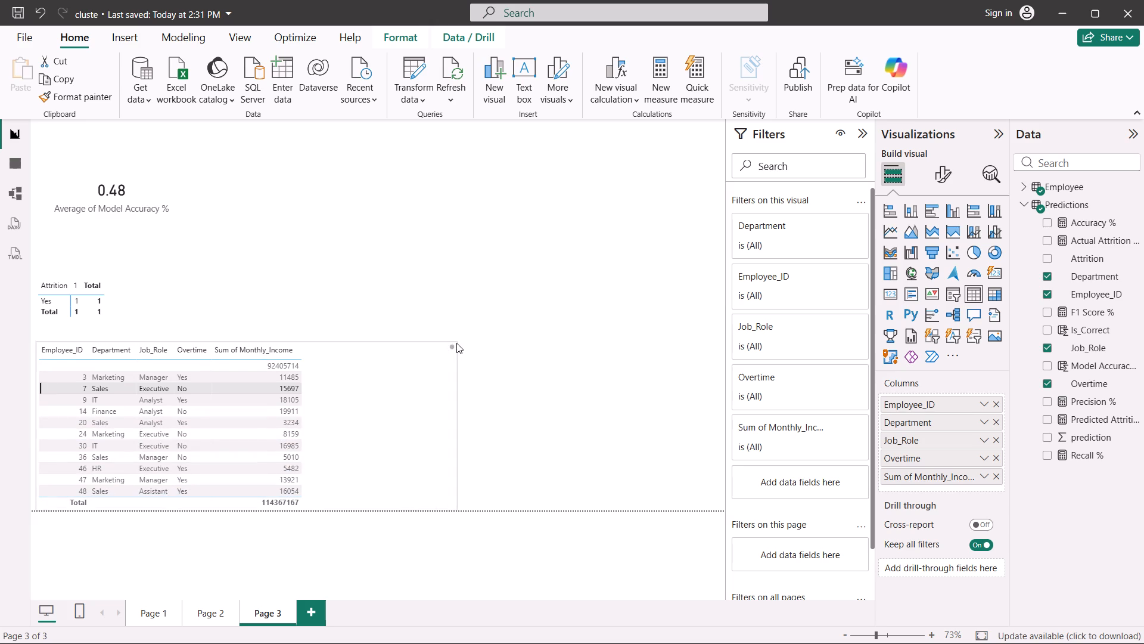
left_click_drag(456, 343, 443, 335)
scroll(250, 389, "down", 6)
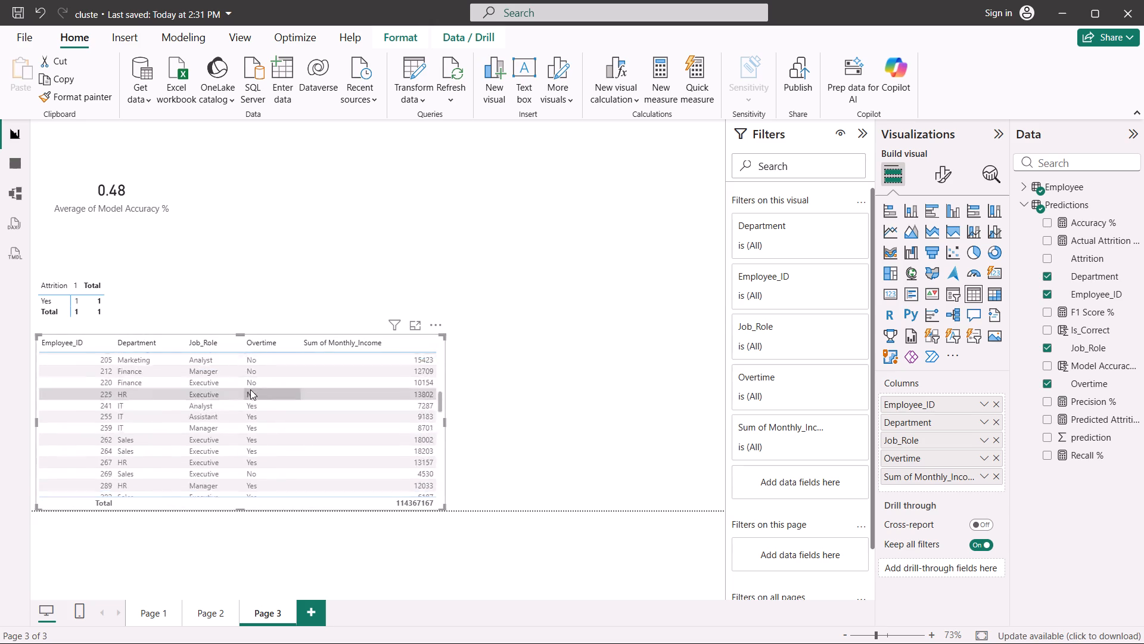
scroll(250, 389, "down", 19)
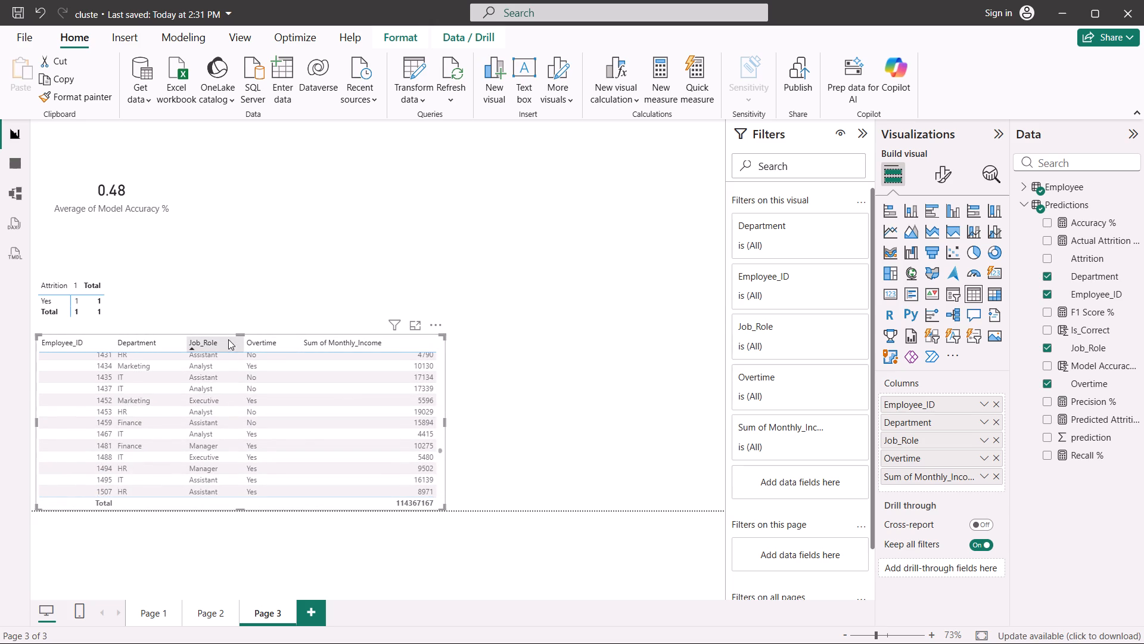
left_click_drag(231, 347, 263, 358)
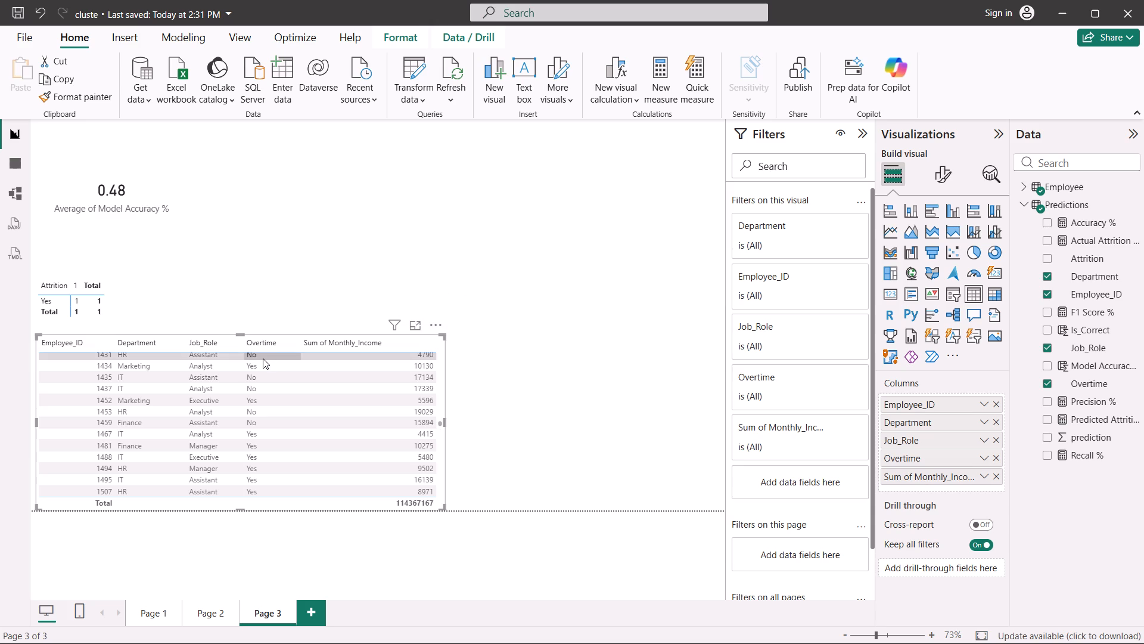
left_click_drag(263, 358, 262, 358)
left_click_drag(239, 333, 298, 337)
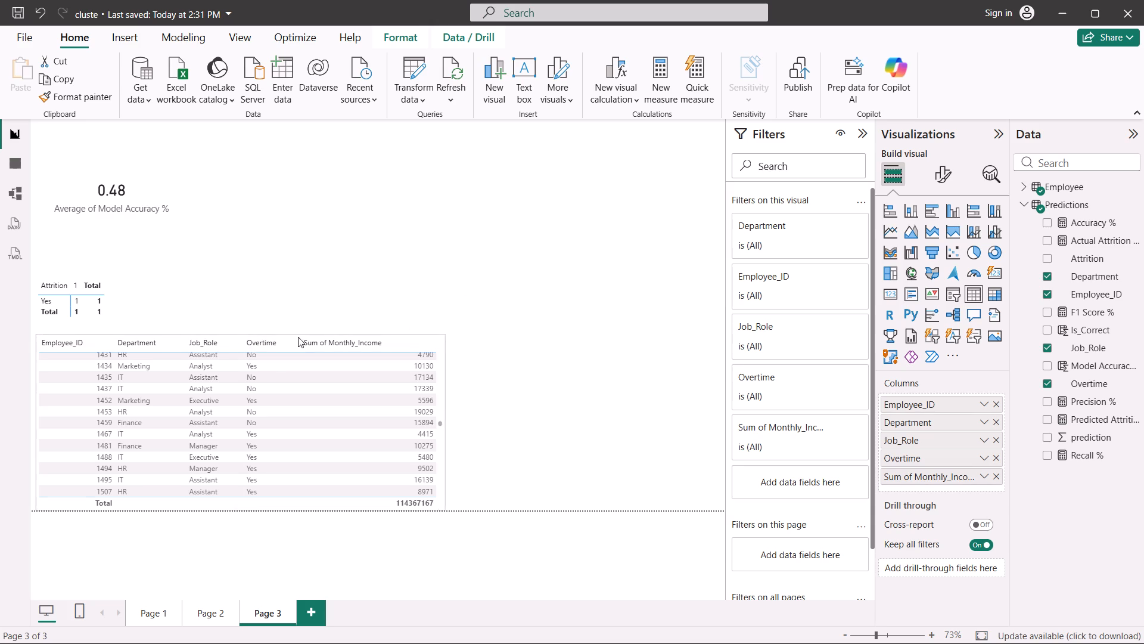
left_click_drag(298, 337, 393, 326)
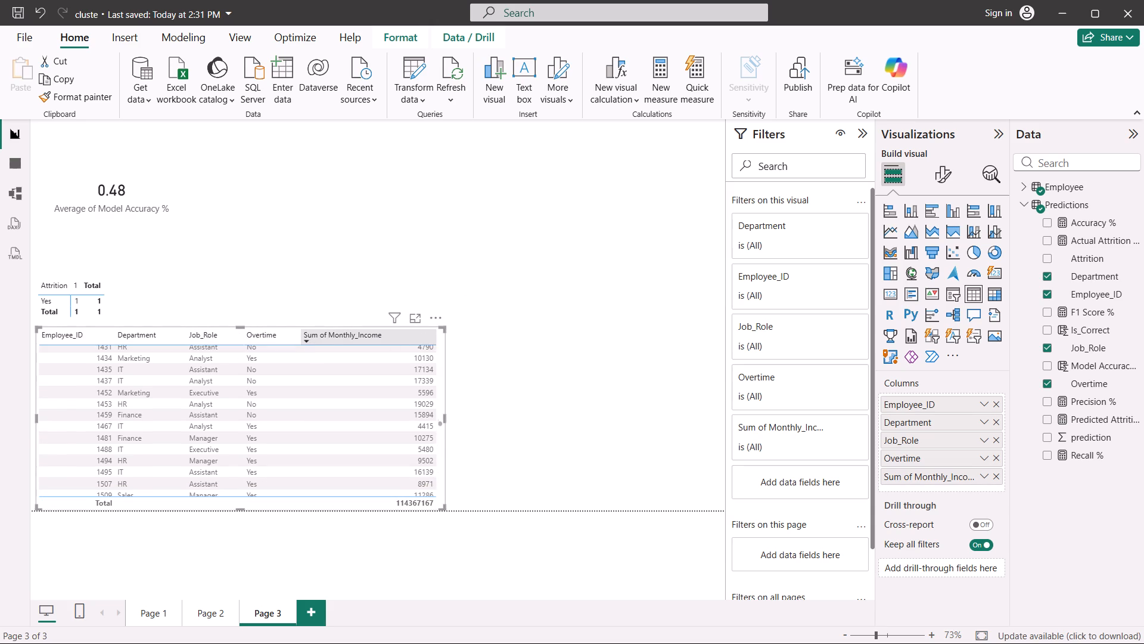
left_click_drag(441, 340, 496, 324)
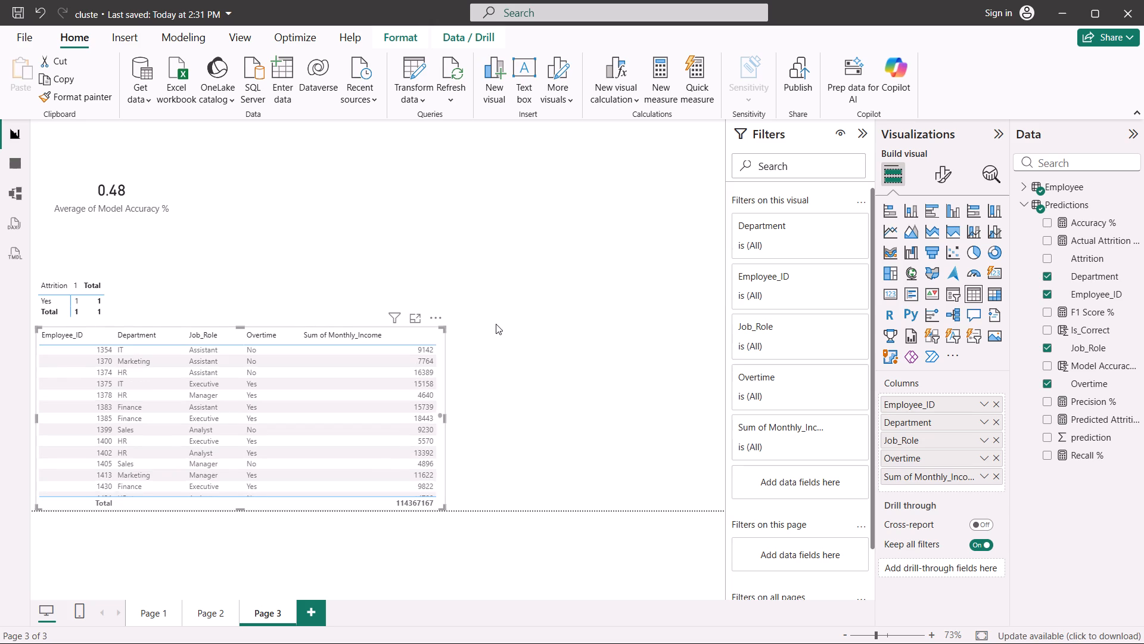
left_click_drag(496, 324, 498, 323)
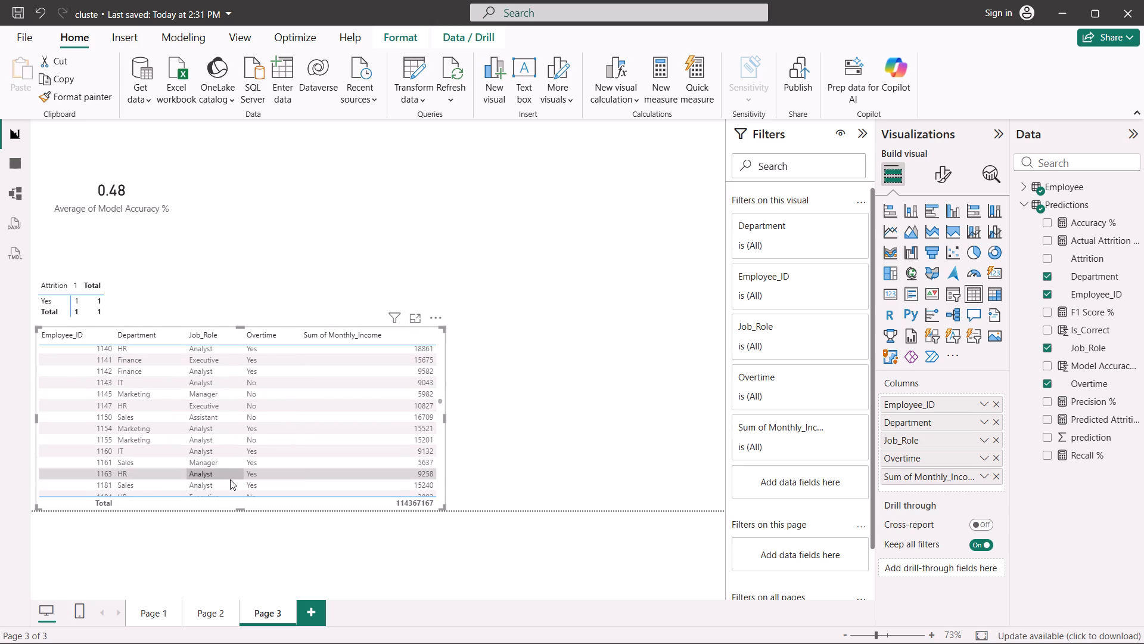
Move the employee table to Page 3's upper right corner and extend its lower edge to the bottom of the page.
left_click_drag(210, 506, 286, 494)
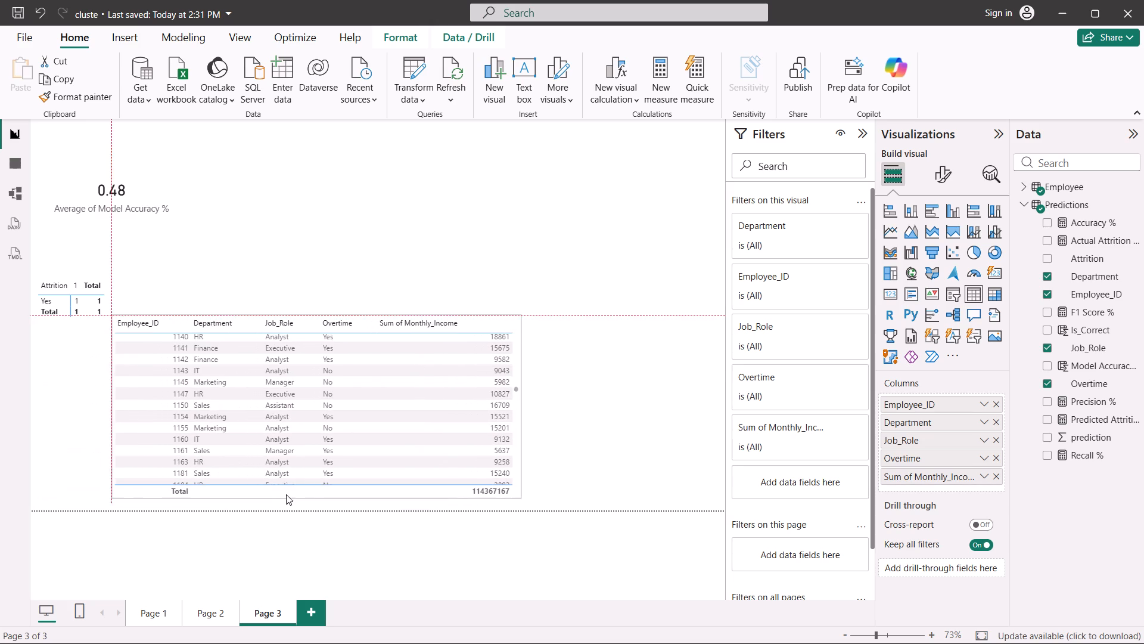
left_click_drag(286, 494, 513, 318)
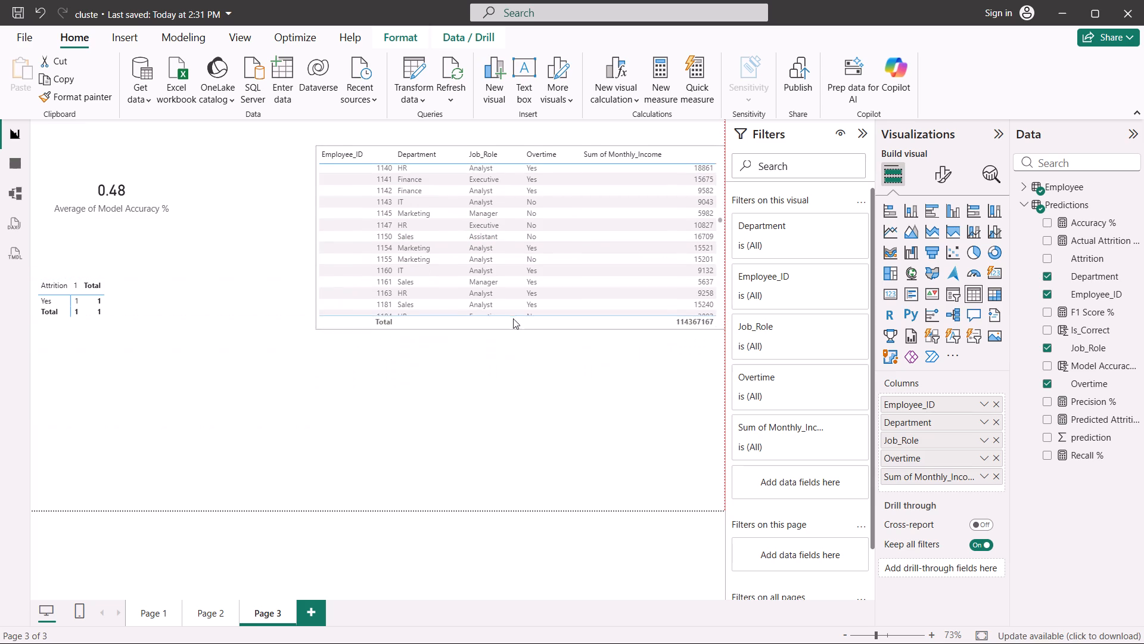
left_click_drag(513, 318, 589, 296)
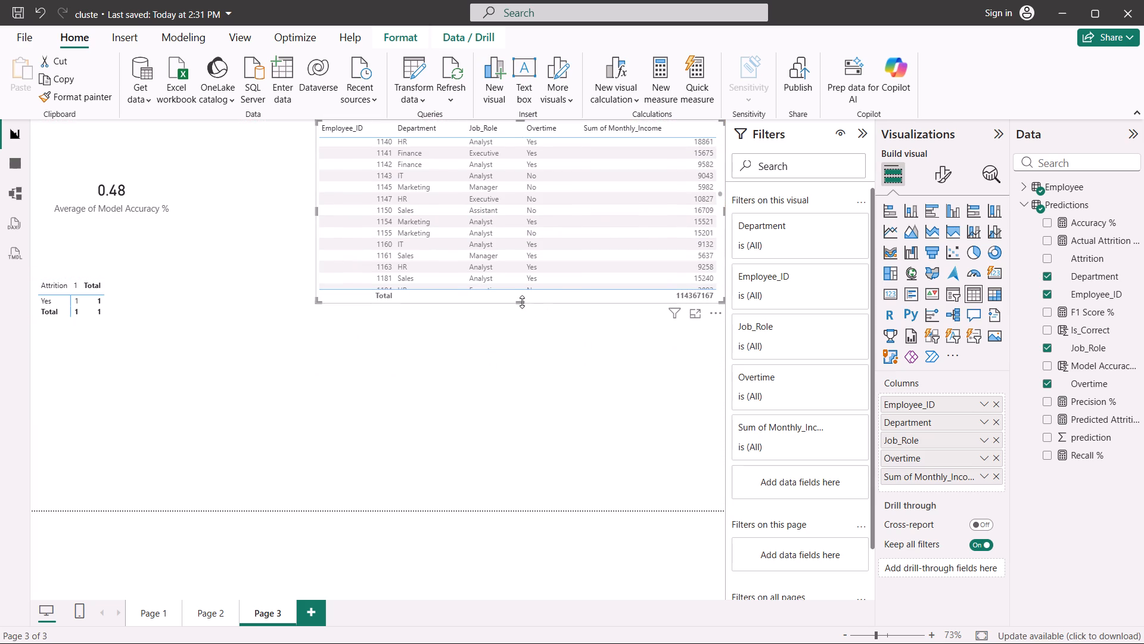
left_click_drag(522, 302, 562, 512)
Move the Average of Model Accuracy % card to the lower left corner of Page 3.
left_click(82, 206)
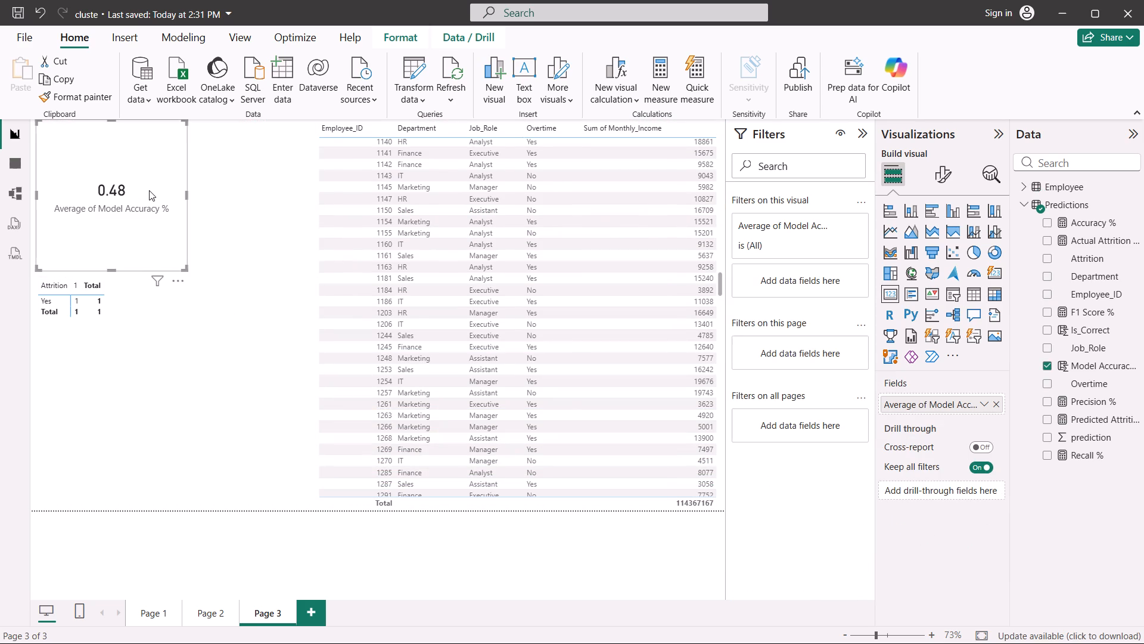
left_click_drag(149, 190, 125, 456)
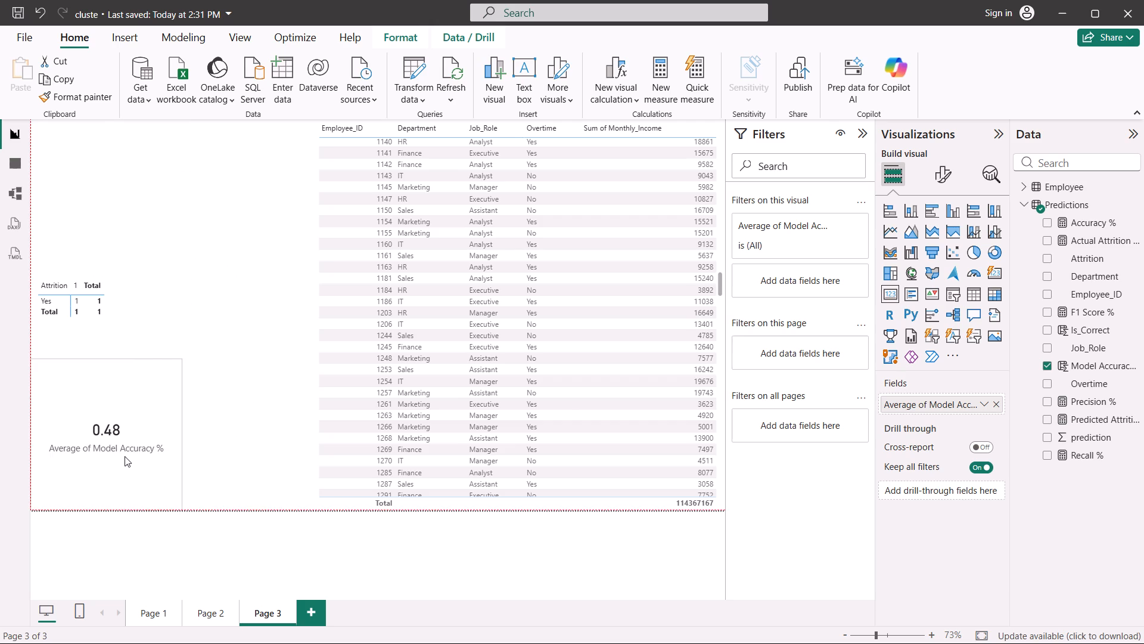
left_click_drag(125, 456, 123, 456)
Move the Attrition by prediction matrix to Page 3's upper left corner and widen it toward the employee table.
left_click(100, 301)
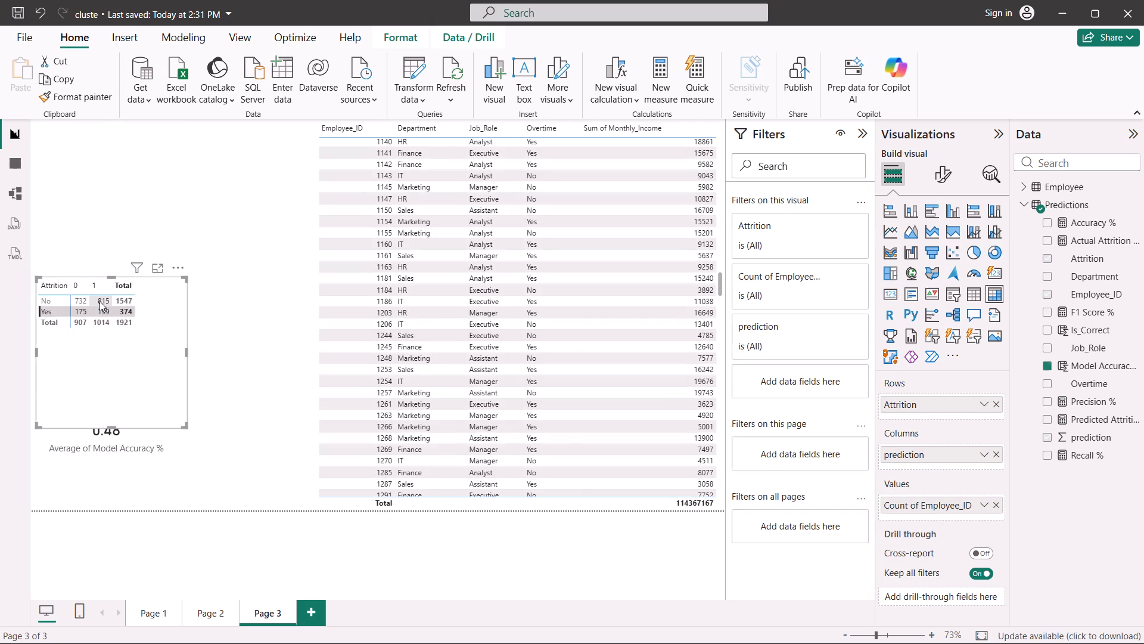
left_click_drag(154, 309, 159, 256)
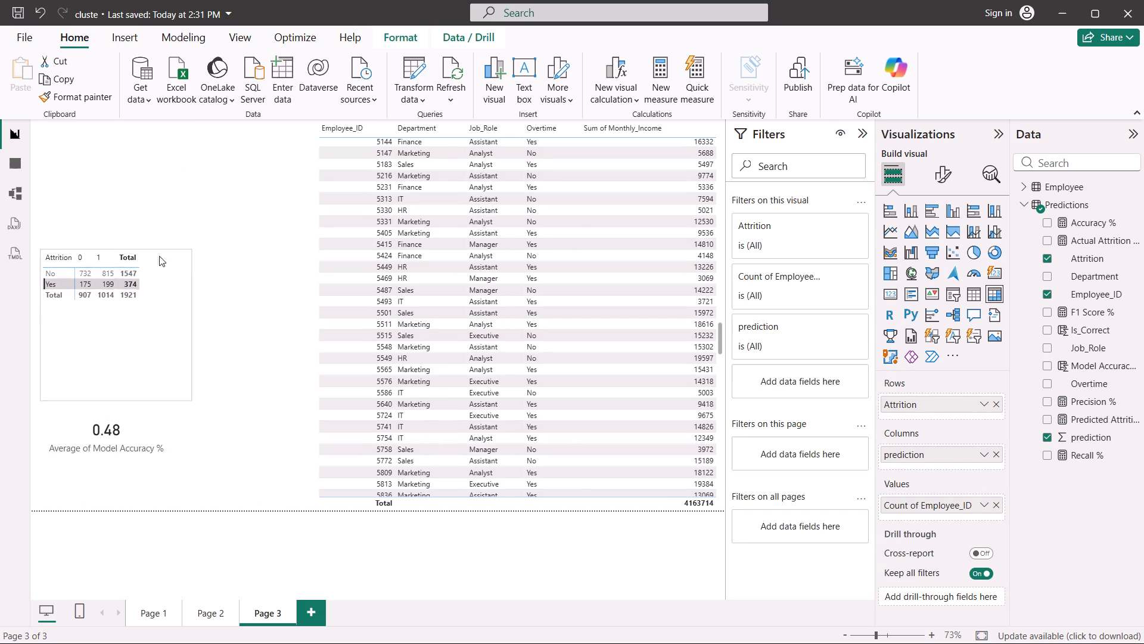
left_click_drag(159, 256, 146, 151)
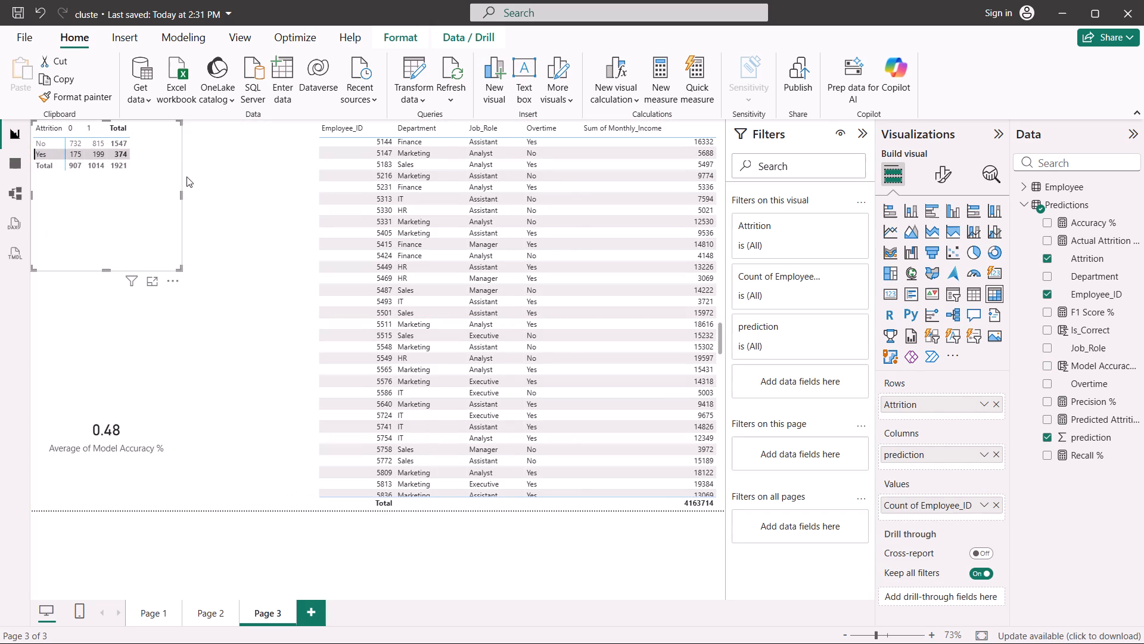
left_click_drag(182, 194, 231, 194)
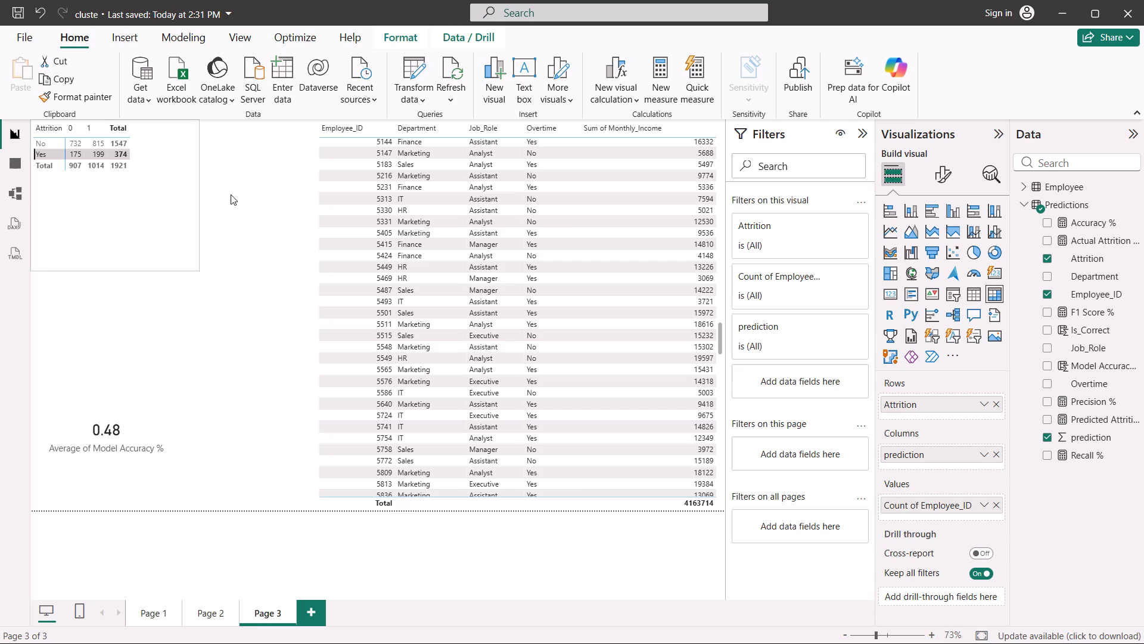
left_click_drag(231, 194, 256, 194)
Test the employee table's cross-filtering with the attrition matrix's No cells, prediction 0 and 1 columns and row totals, and clear the selection.
left_click(81, 144)
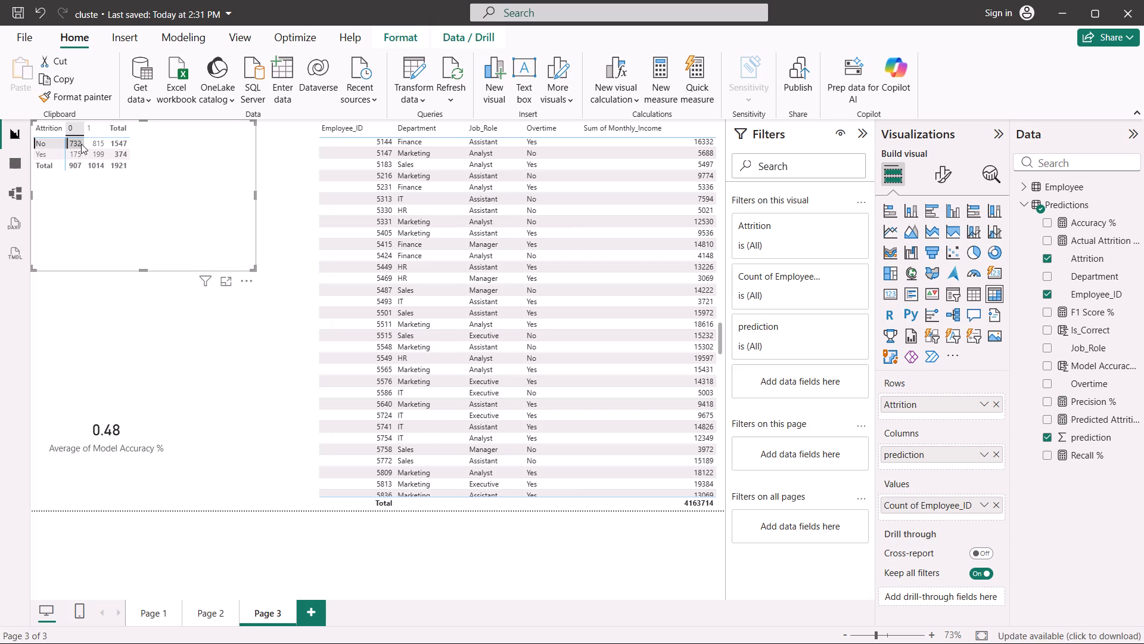
left_click(94, 143)
left_click(89, 129)
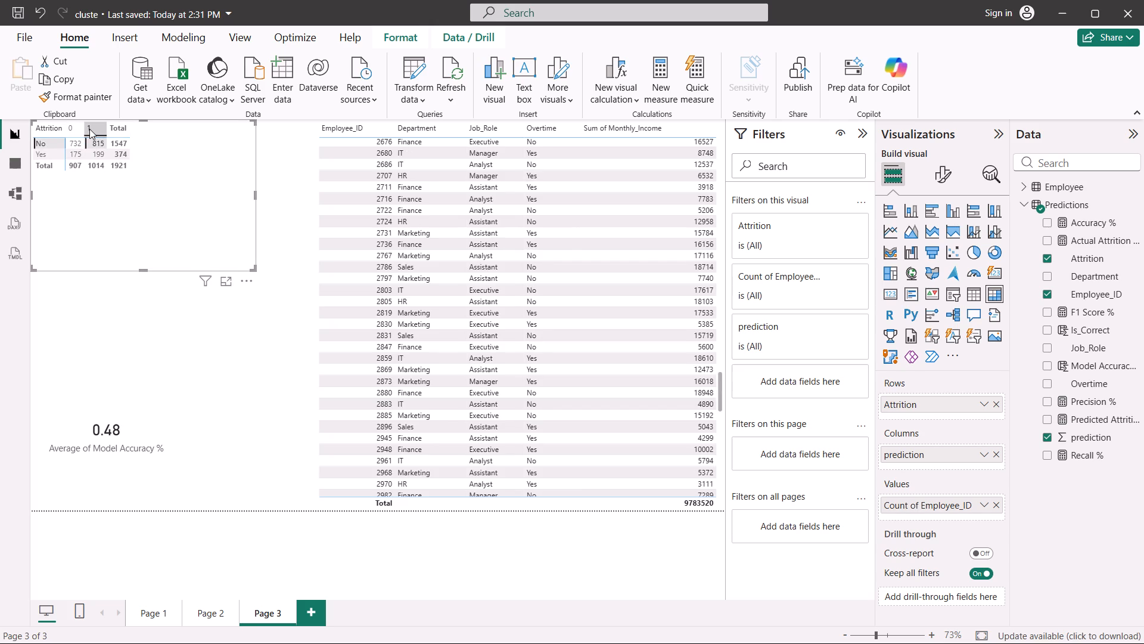
left_click(71, 131)
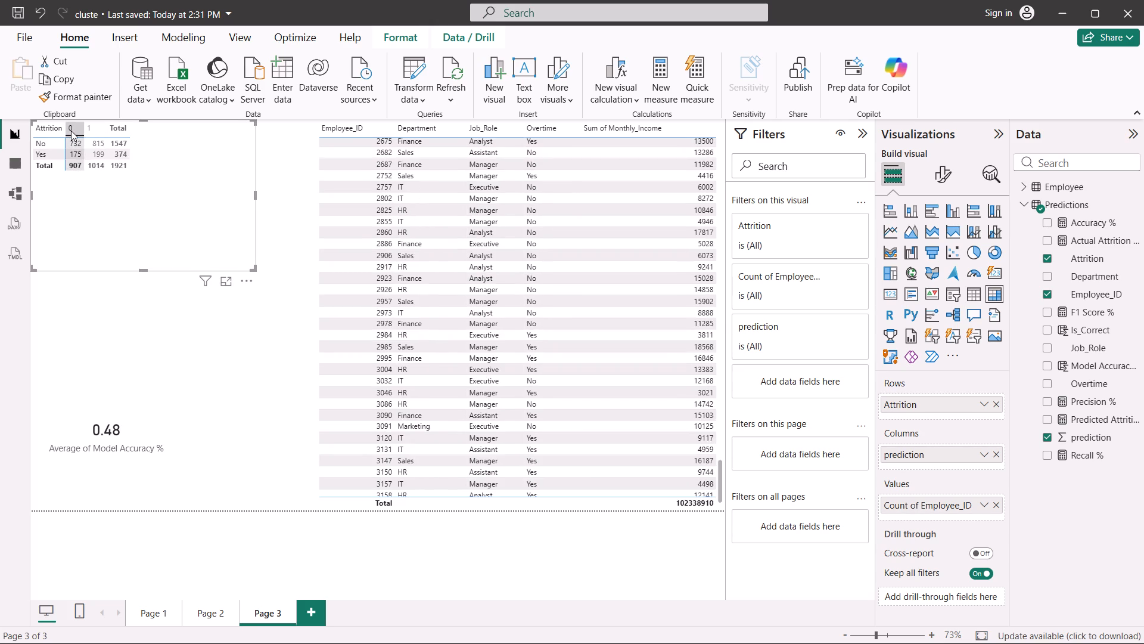
left_click(125, 145)
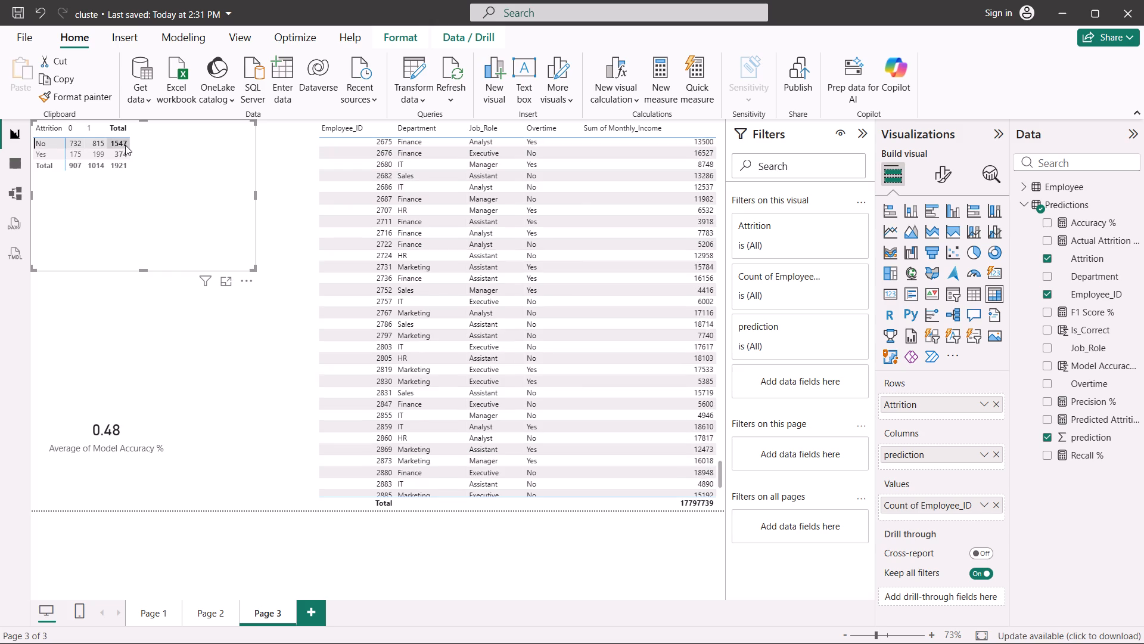
left_click(120, 154)
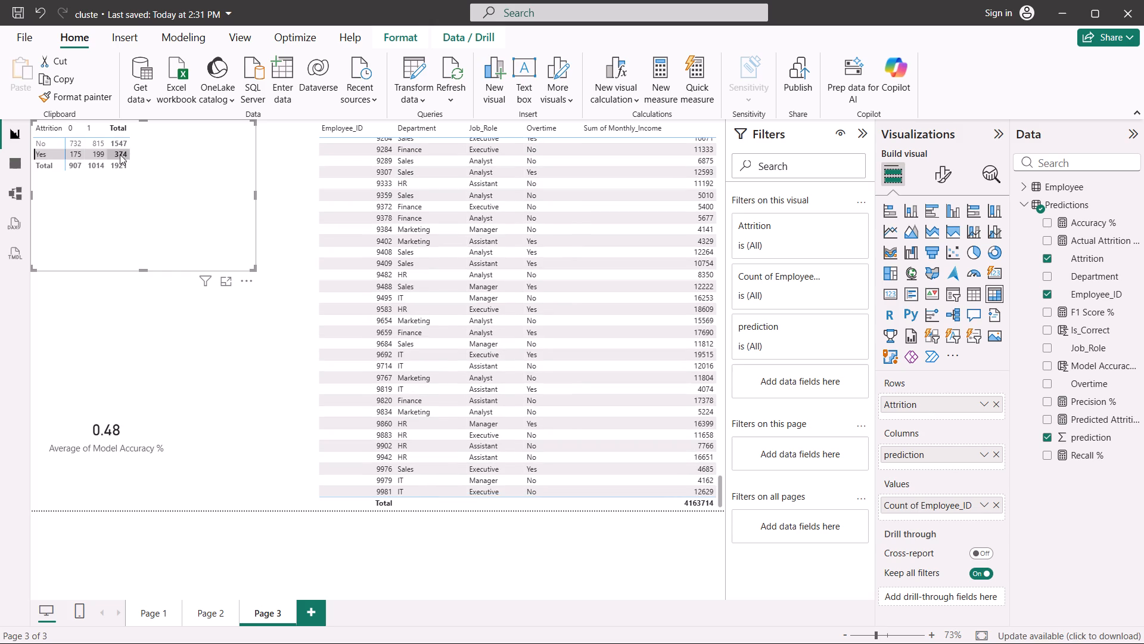
left_click(113, 169)
left_click(118, 216)
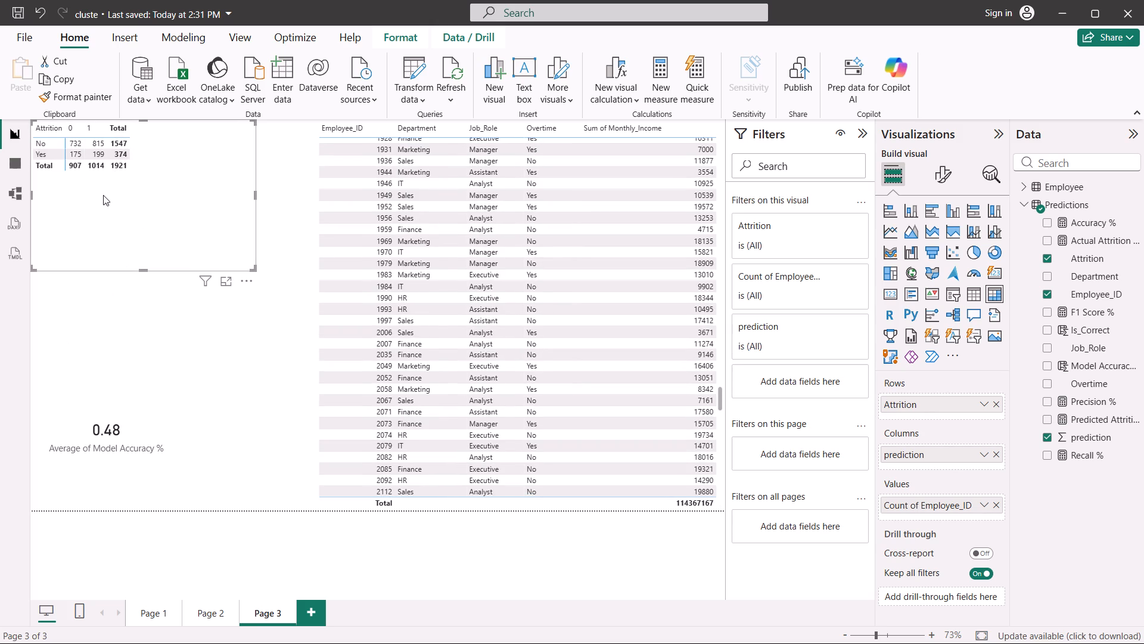
left_click(103, 195)
left_click(137, 307)
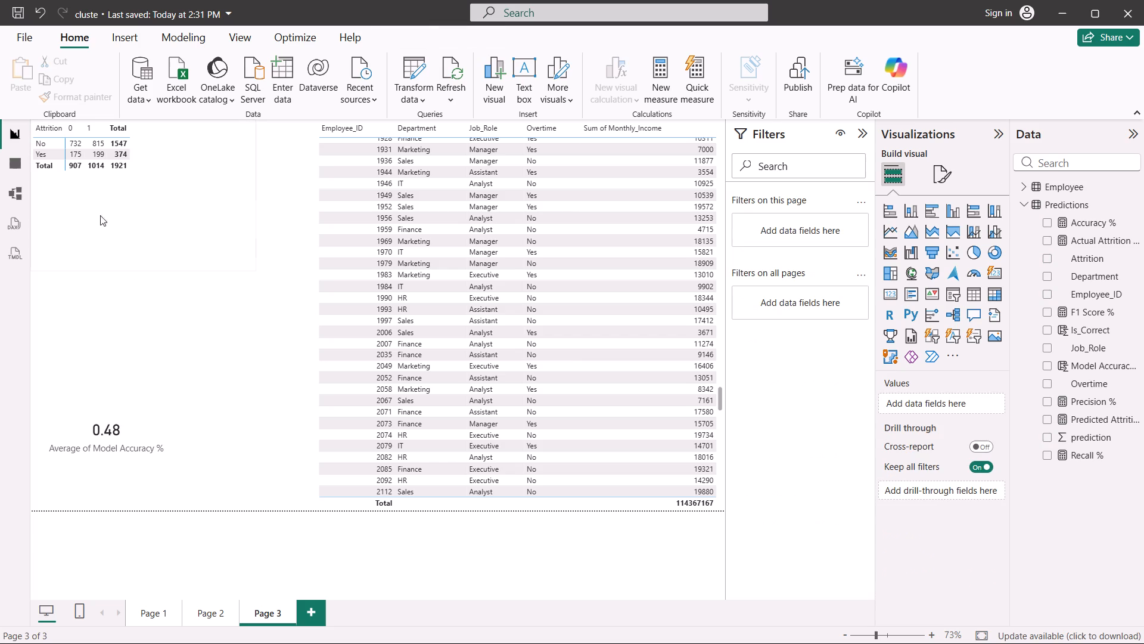
left_click(90, 141)
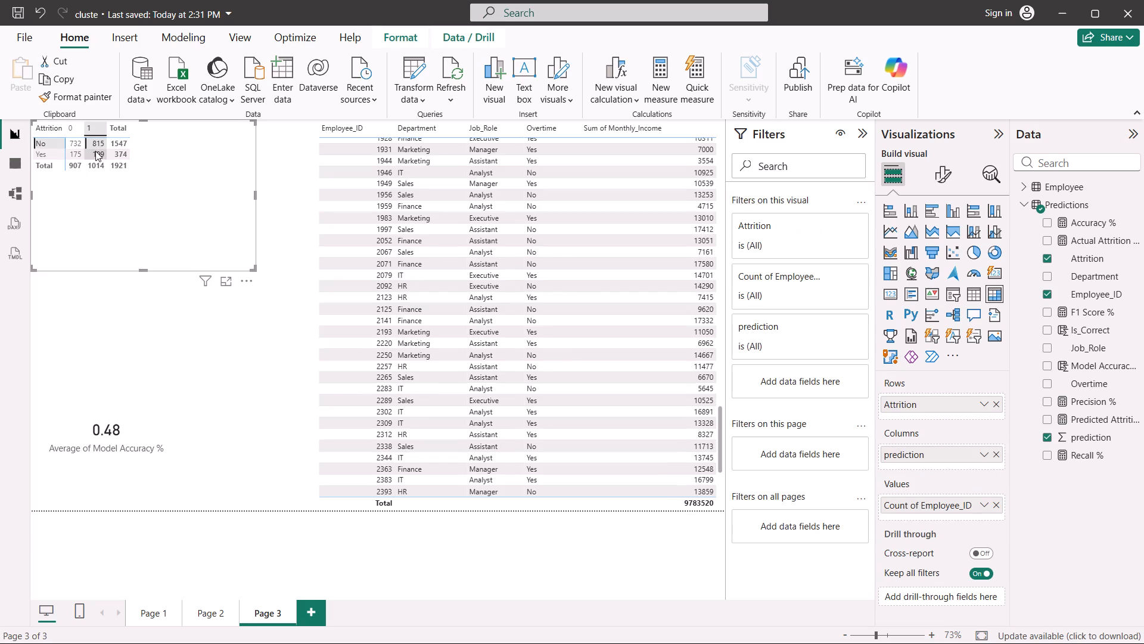
left_click(170, 184)
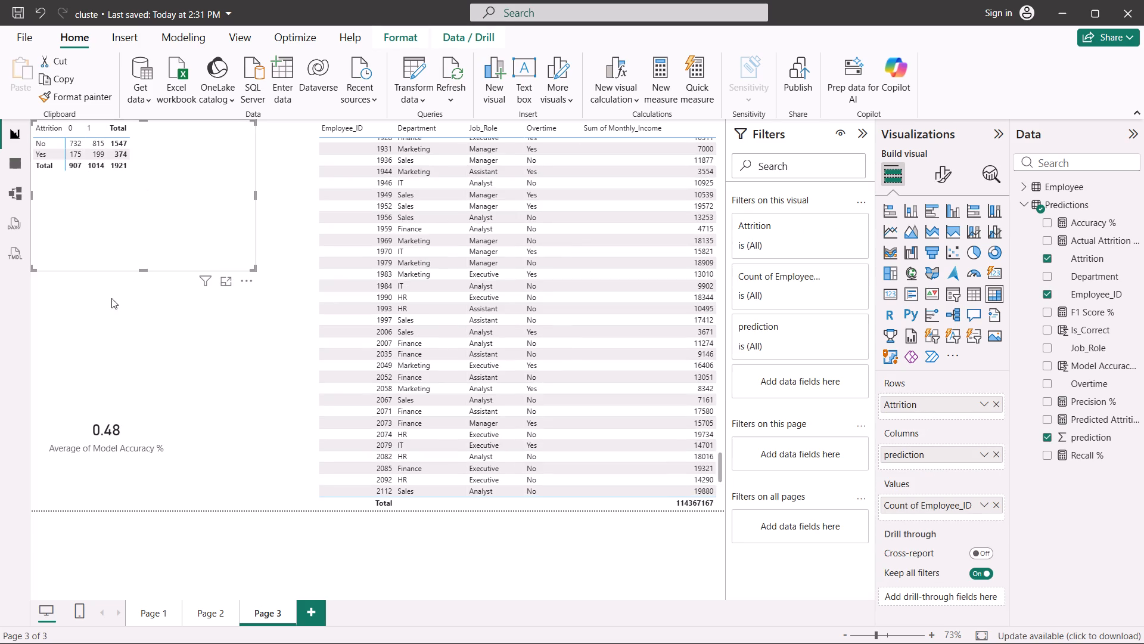
left_click(104, 328)
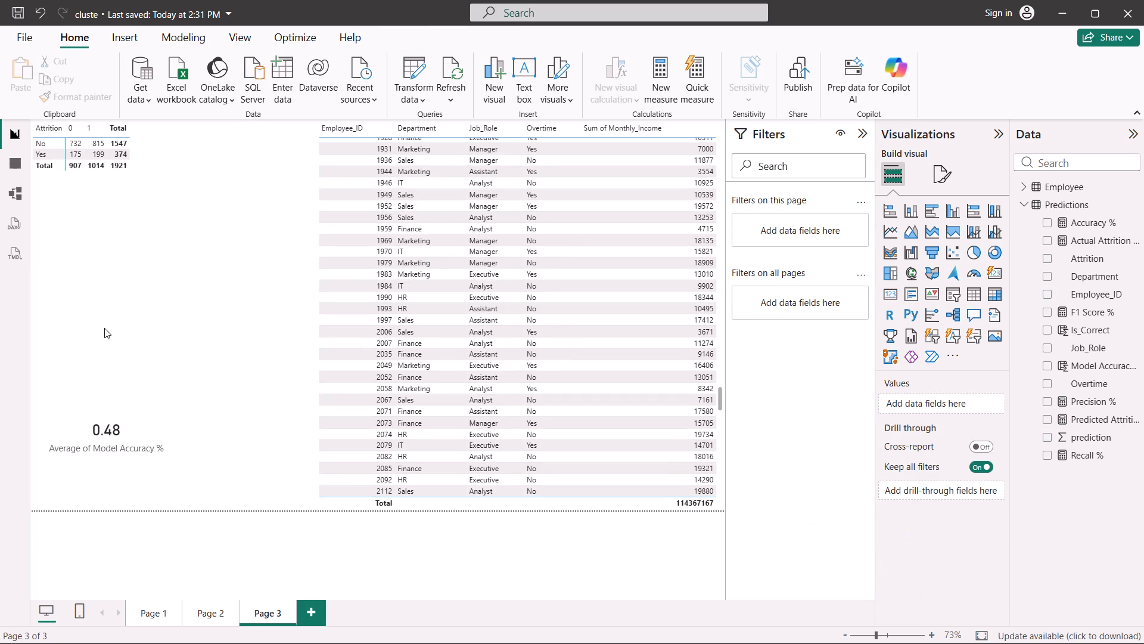
Nudge the Average of Model Accuracy % card slightly to the right, away from the page's left edge, and deselect it.
key("Left")
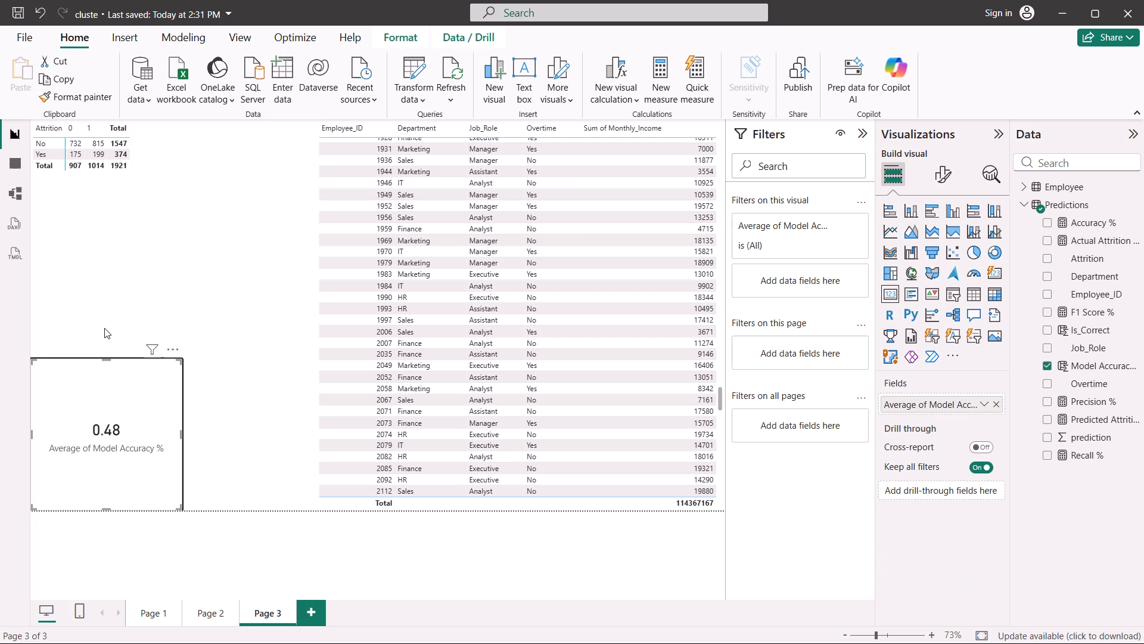
key("Left")
key("Right")
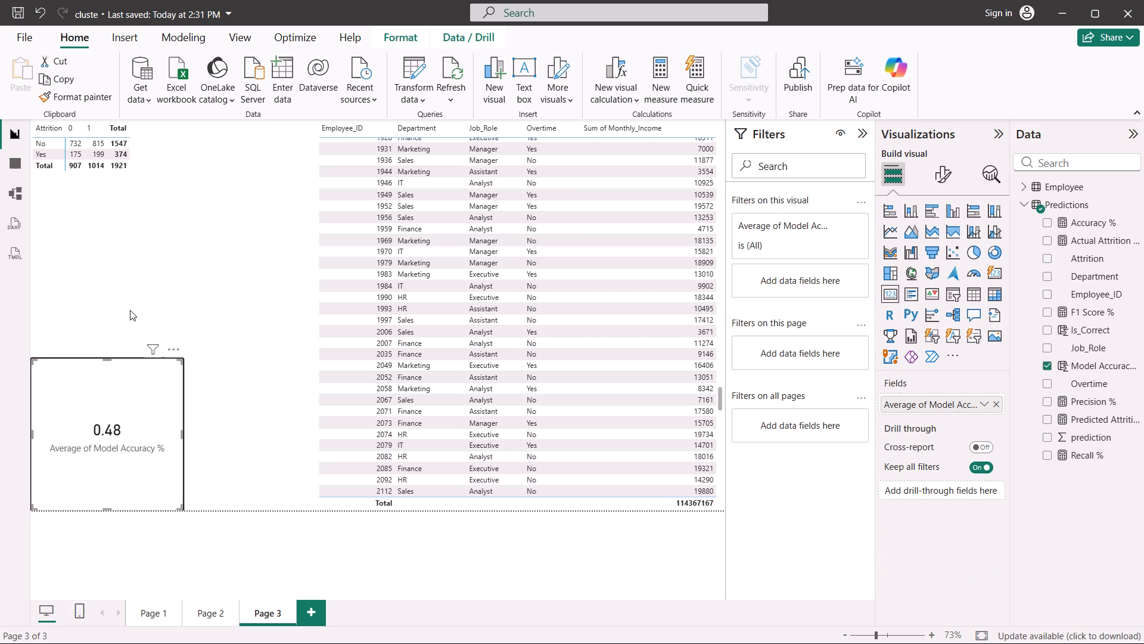
key("Right")
key("Right")
key("Right")
key("Right")
key("Right")
key("Right")
key("Right")
key("Right")
key("Right")
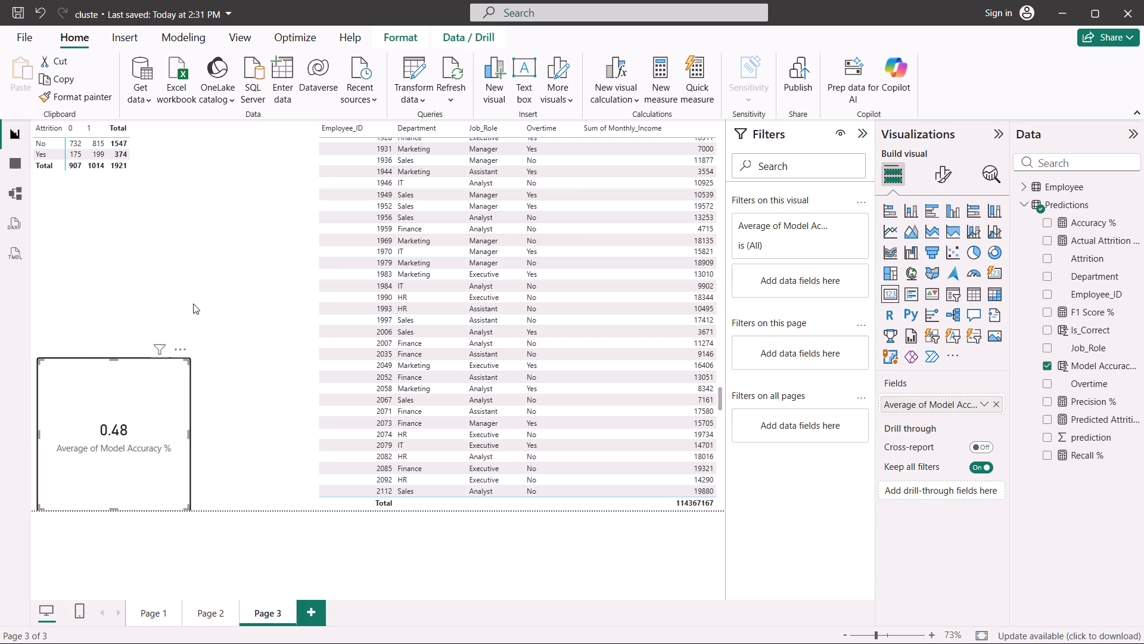
left_click(193, 304)
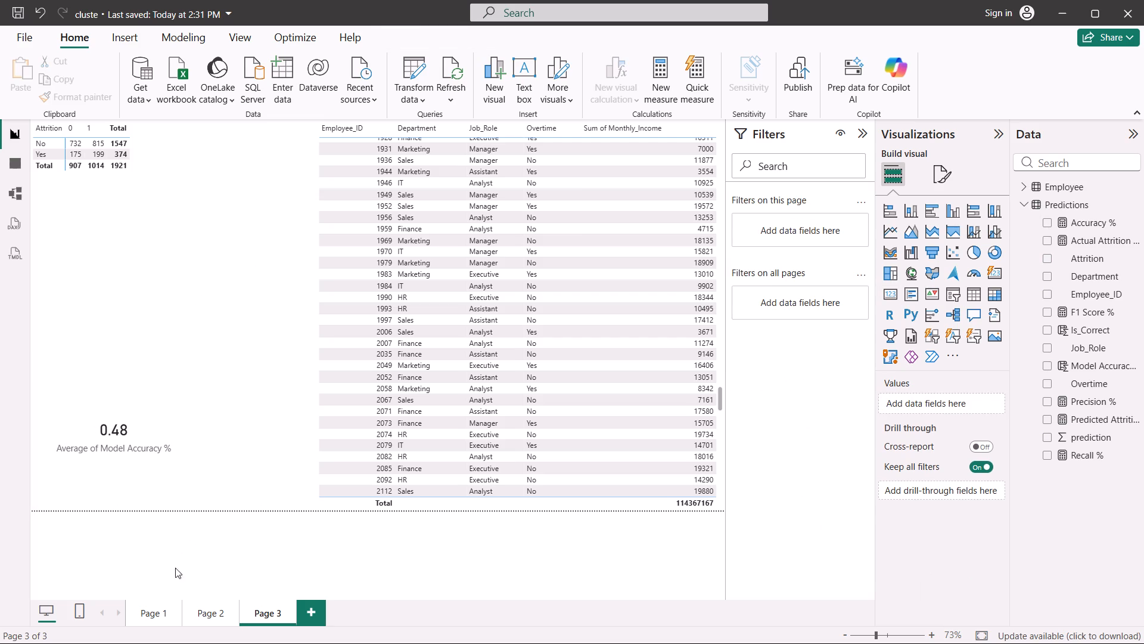
Switch the report to Page 1.
left_click(160, 605)
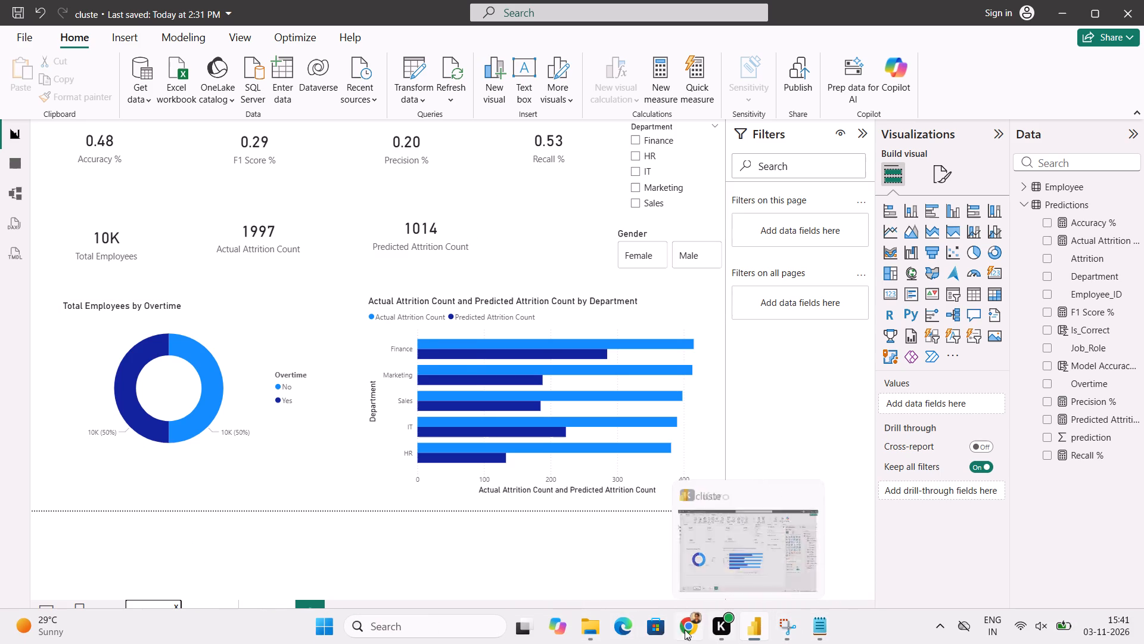
Switch to File Explorer and open the spark document from the cluster project folder inside movies.
left_click(599, 626)
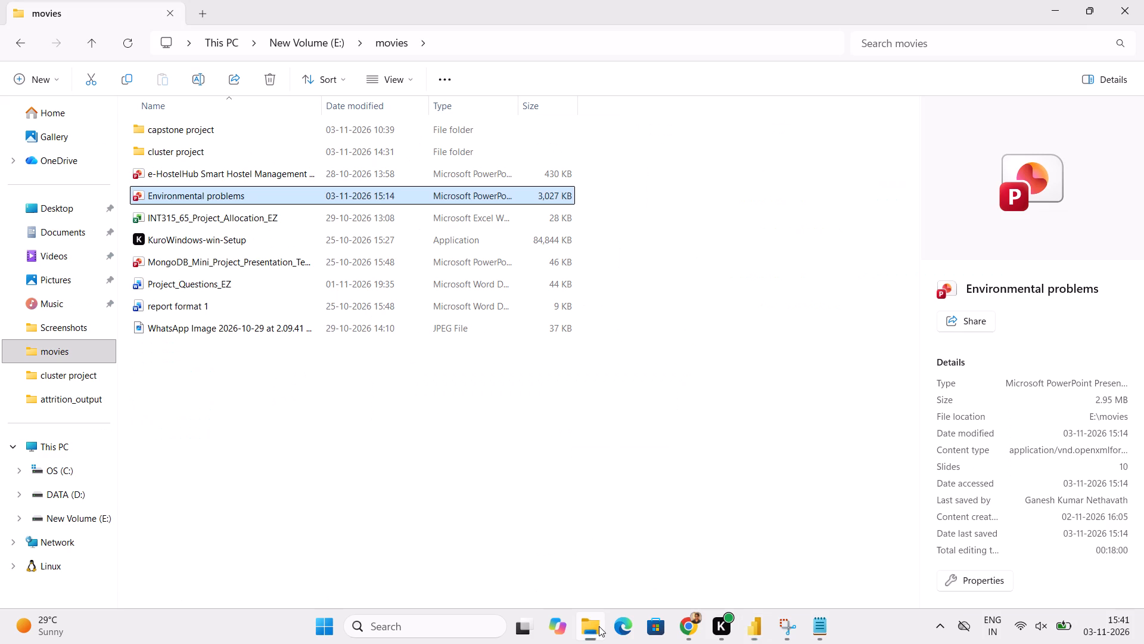
double_click(262, 123)
left_click(18, 44)
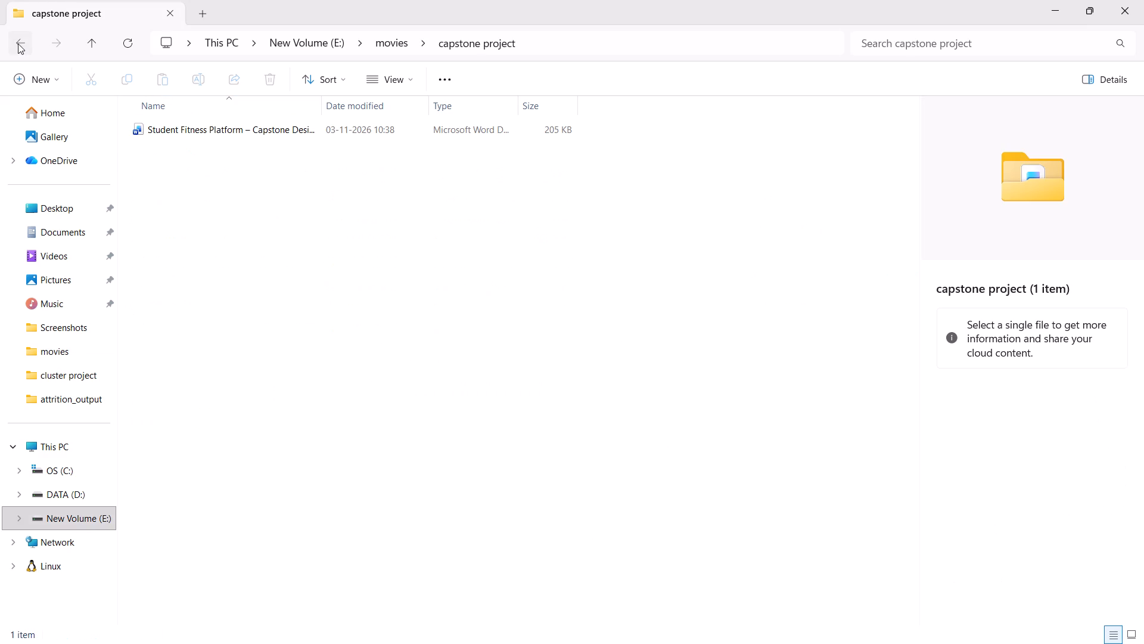
double_click(158, 153)
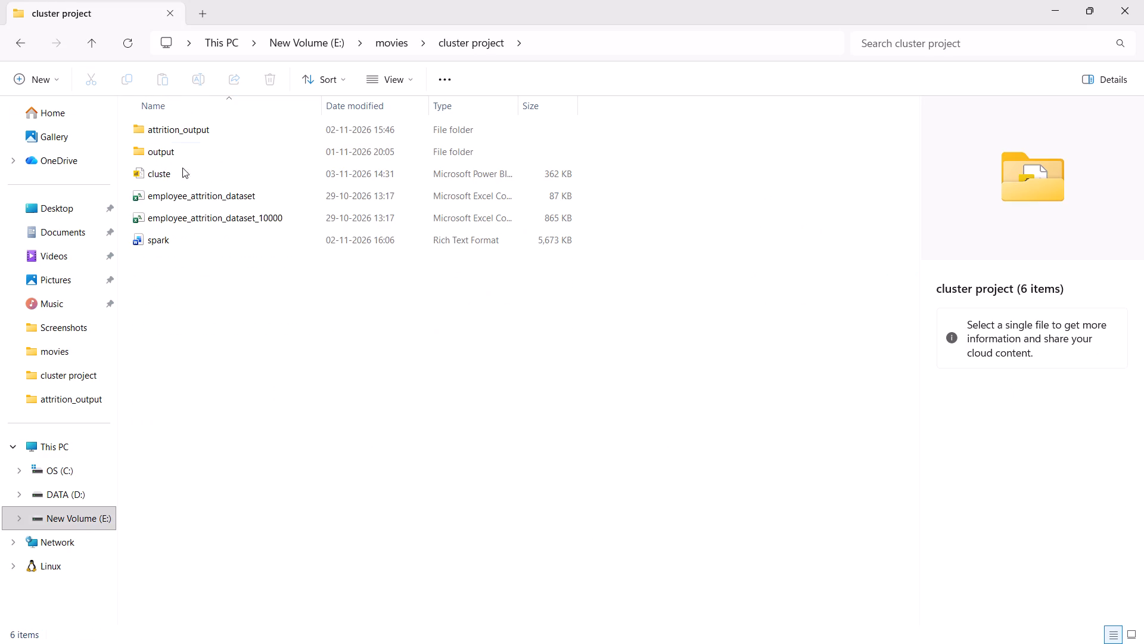
double_click(164, 237)
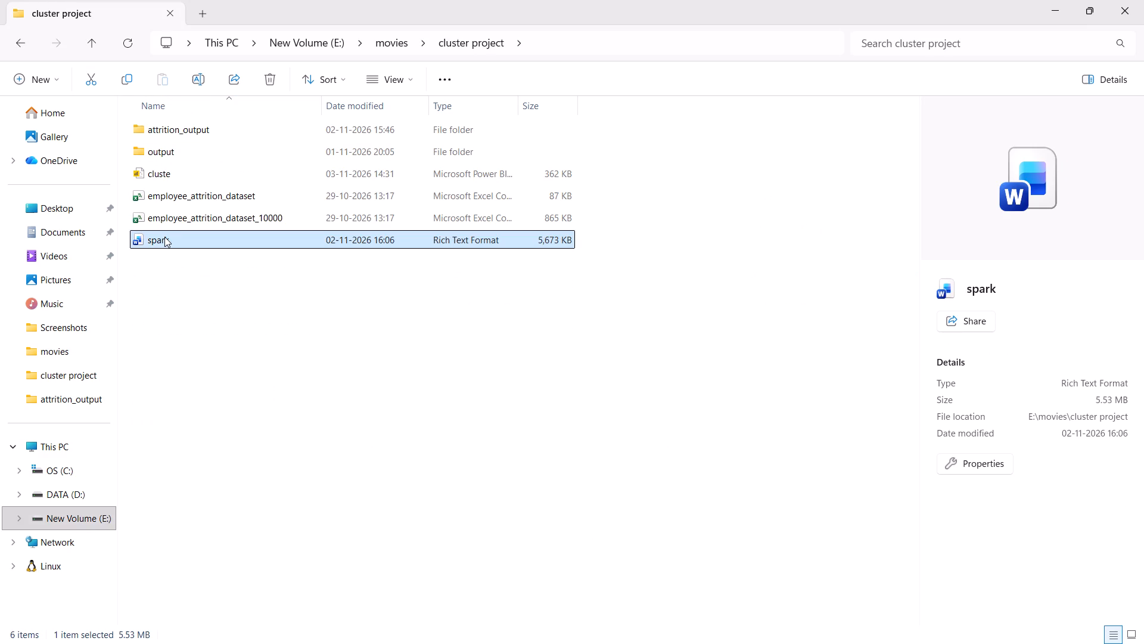
double_click(164, 237)
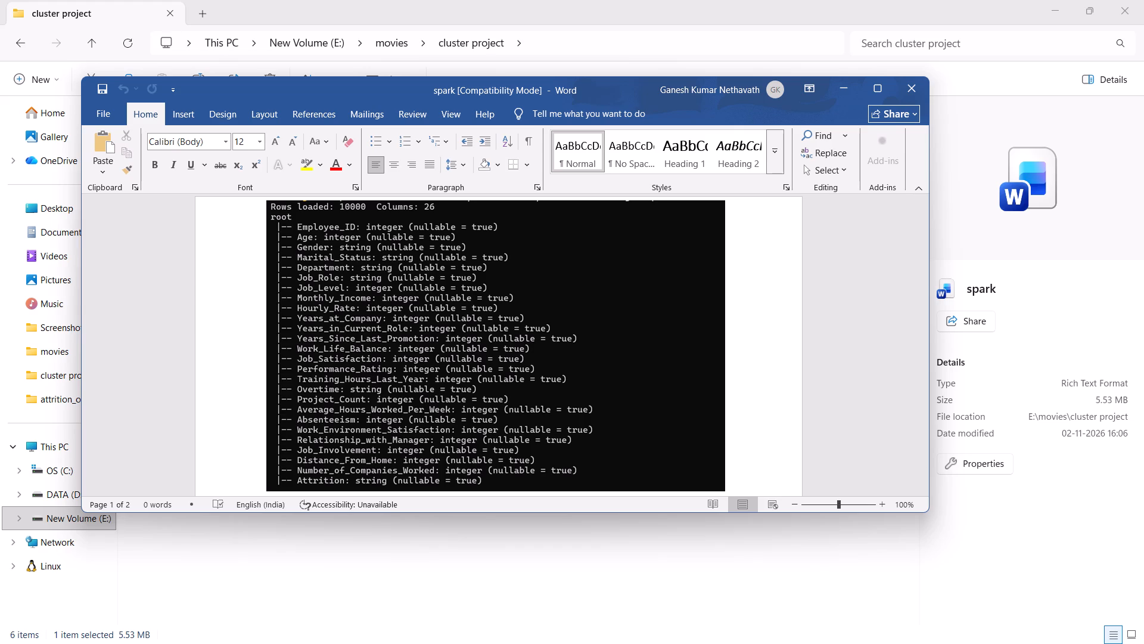
Examine the spark document's schema, sample predictions, accuracy metrics and label/prediction counts, and return to Page 1 of the Power BI report.
scroll(368, 334, "up", 7)
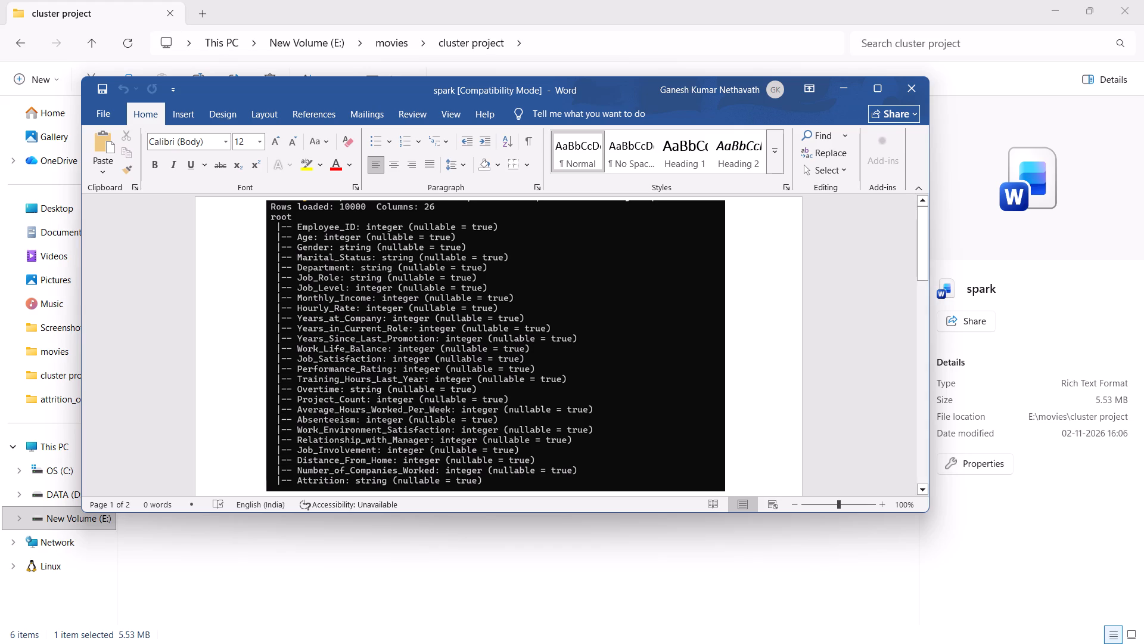
scroll(368, 334, "down", 5)
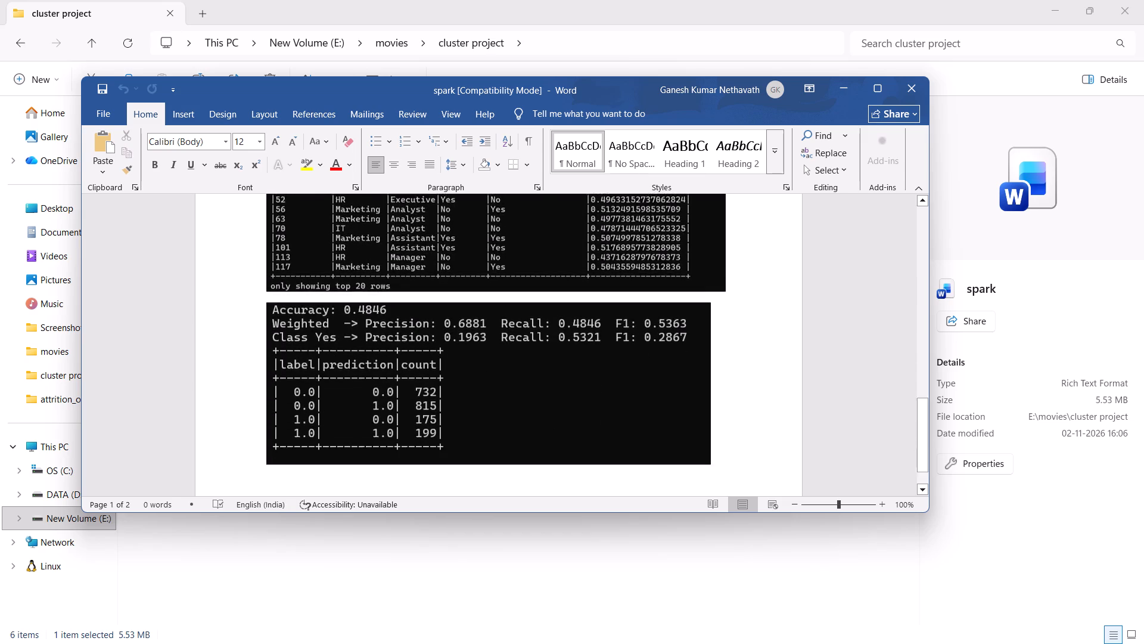
scroll(368, 334, "down", 5)
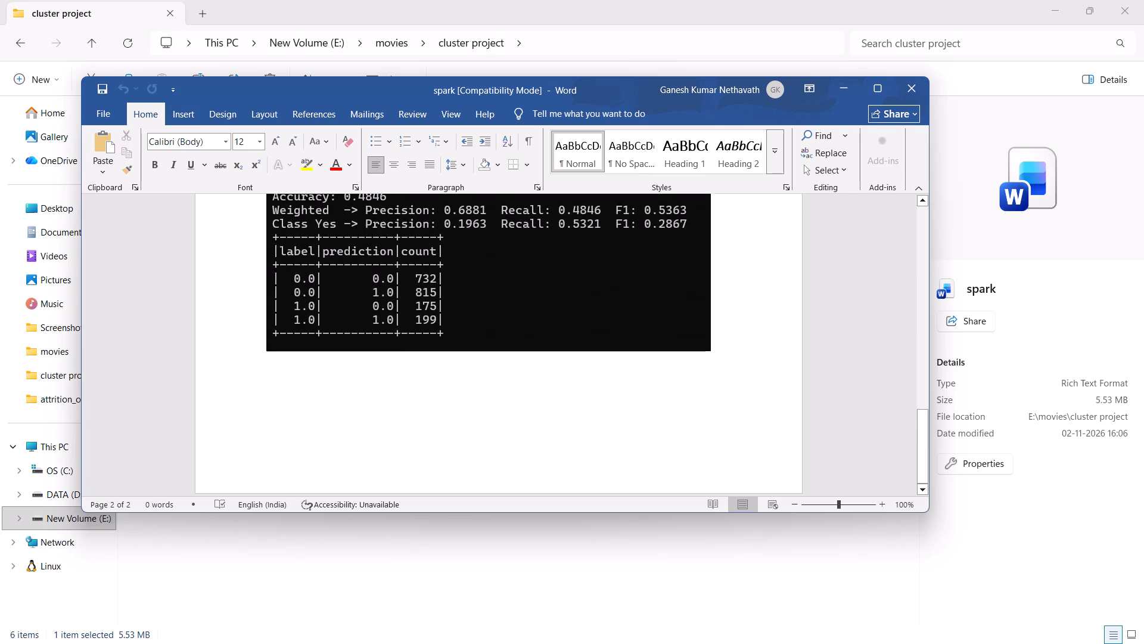
scroll(368, 334, "up", 2)
scroll(368, 334, "right", 1)
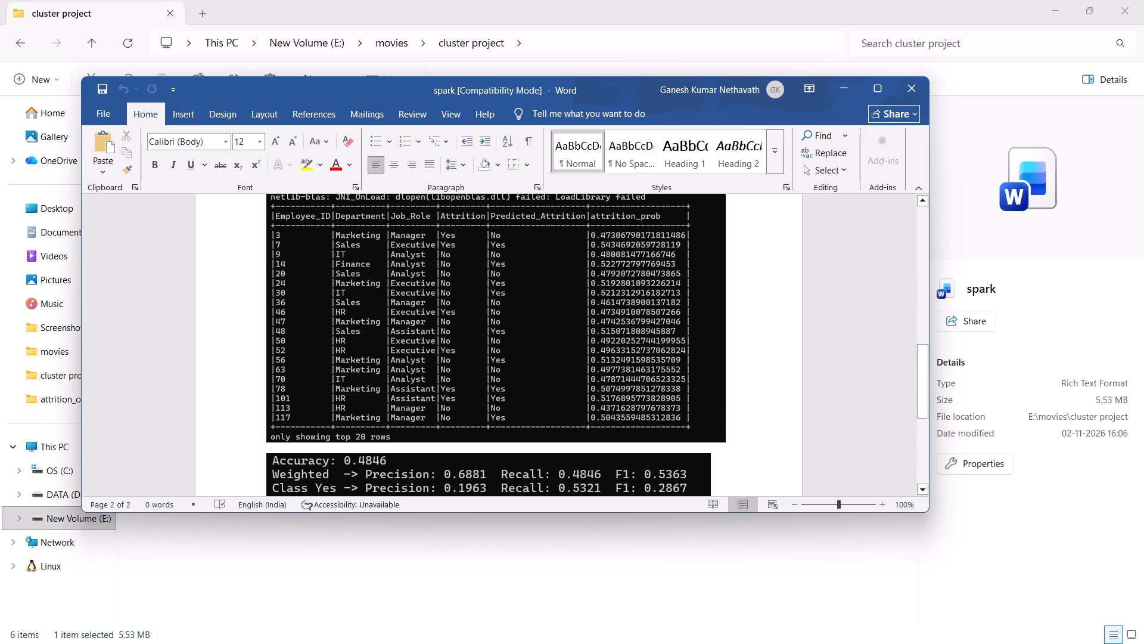
scroll(368, 334, "right", 1)
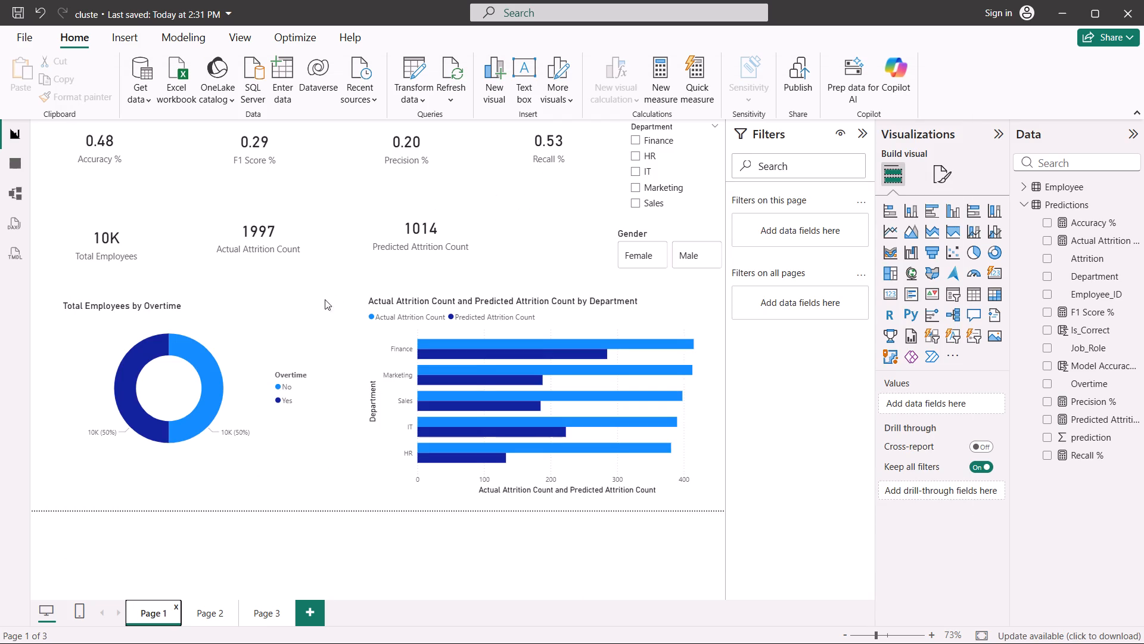
left_click(540, 247)
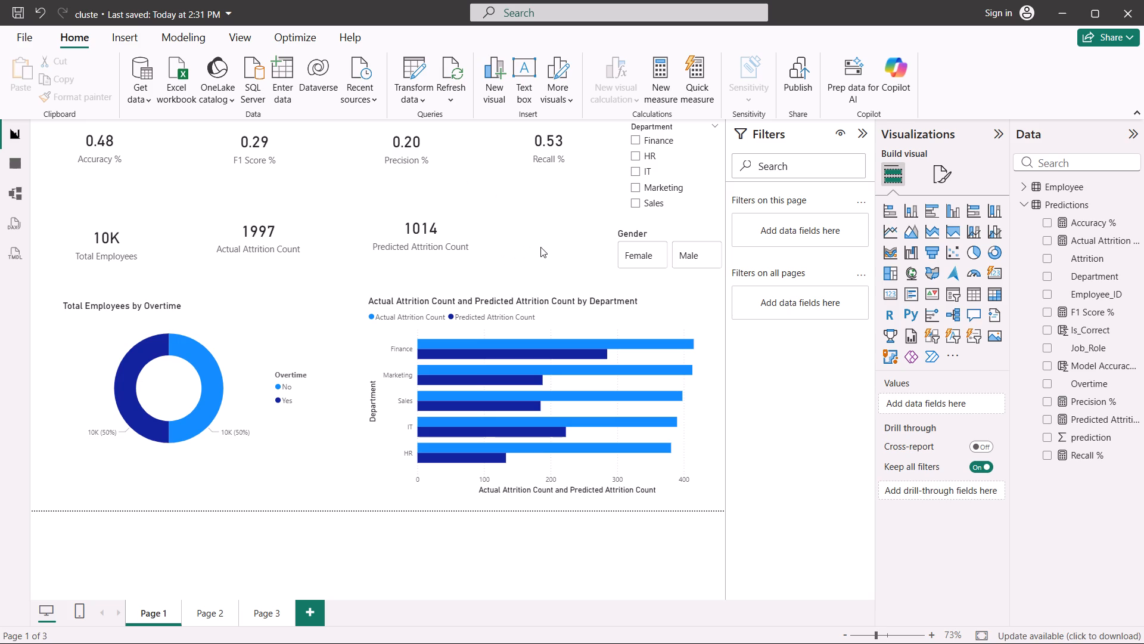
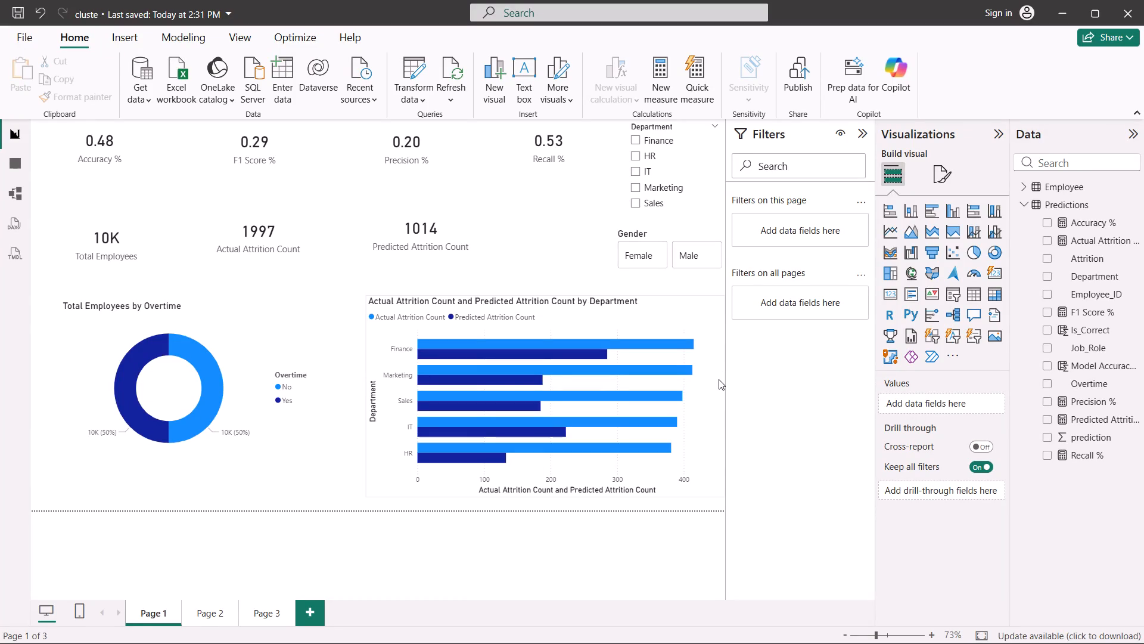
Cross-filter Page 1 by the Yes and No slices of the Total Employees by Overtime donut in turn, ending with the filter cleared.
left_click(145, 353)
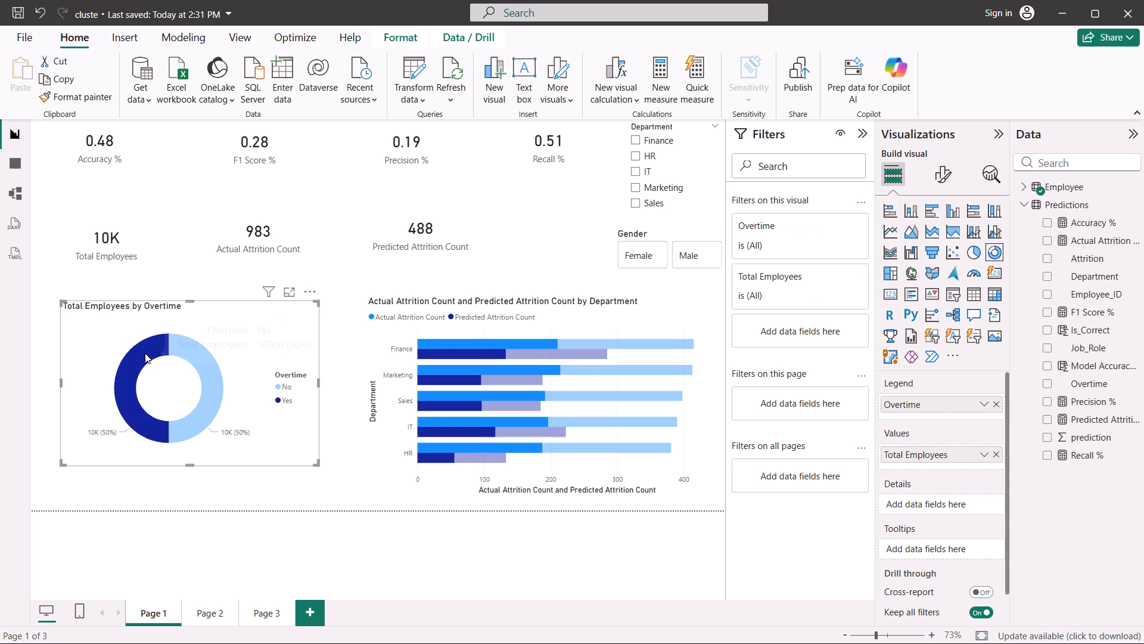
left_click(208, 368)
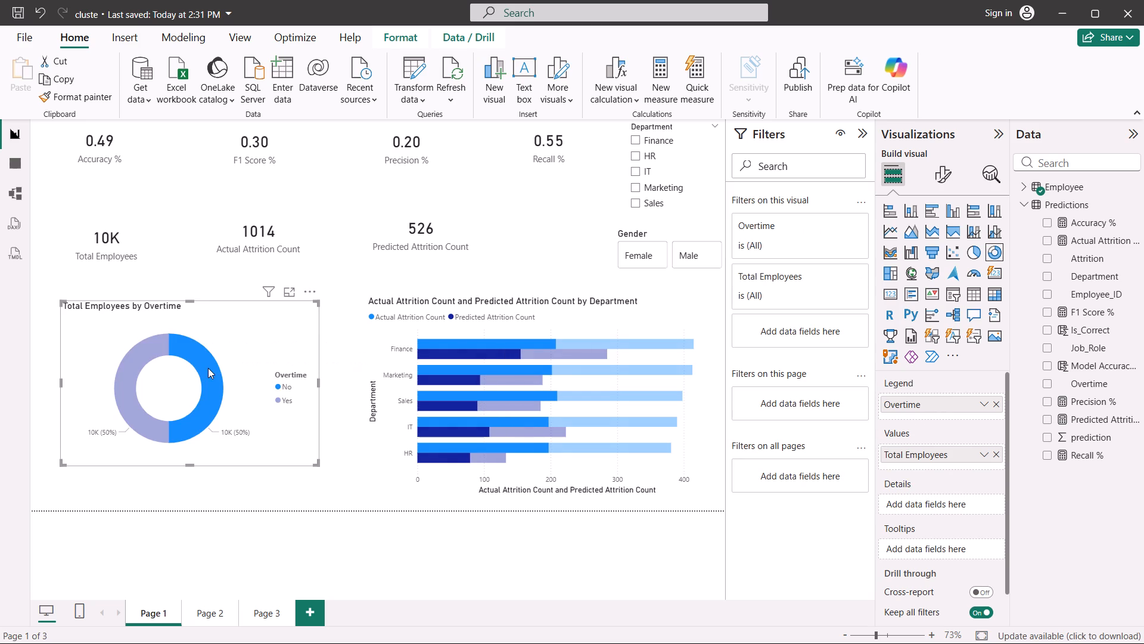
left_click(134, 364)
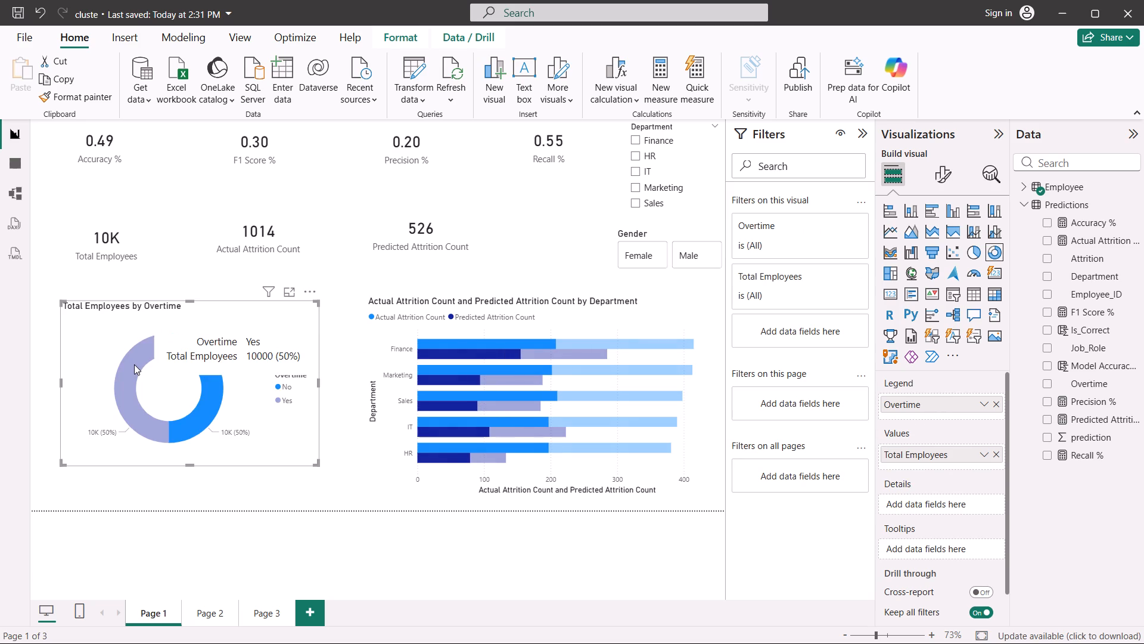
left_click(205, 369)
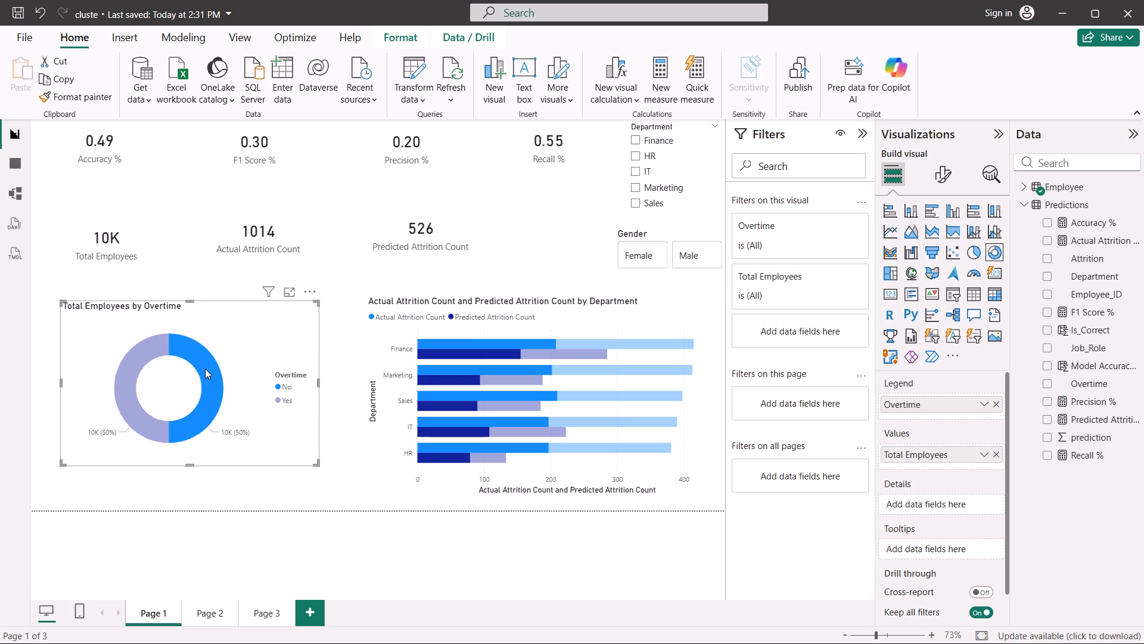
left_click(191, 287)
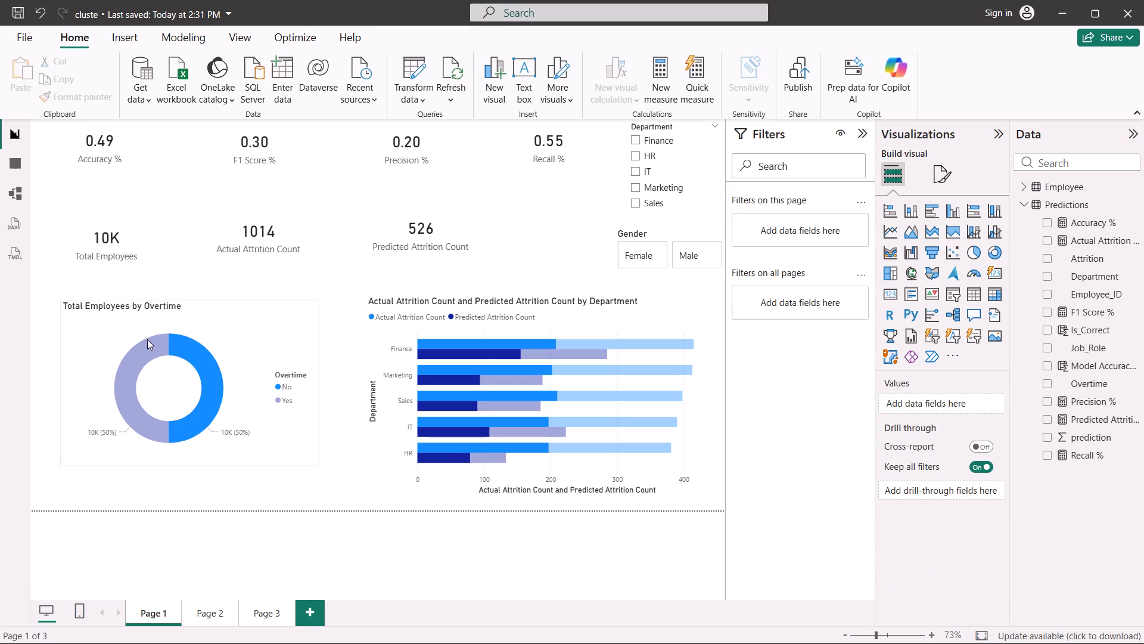
left_click(141, 346)
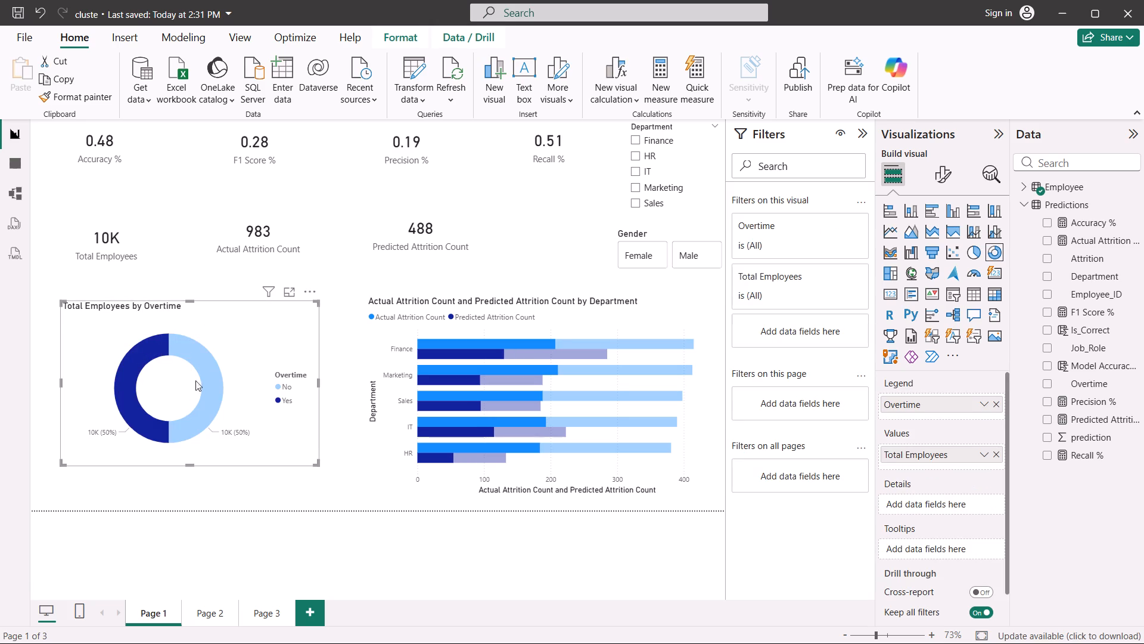
left_click(182, 384)
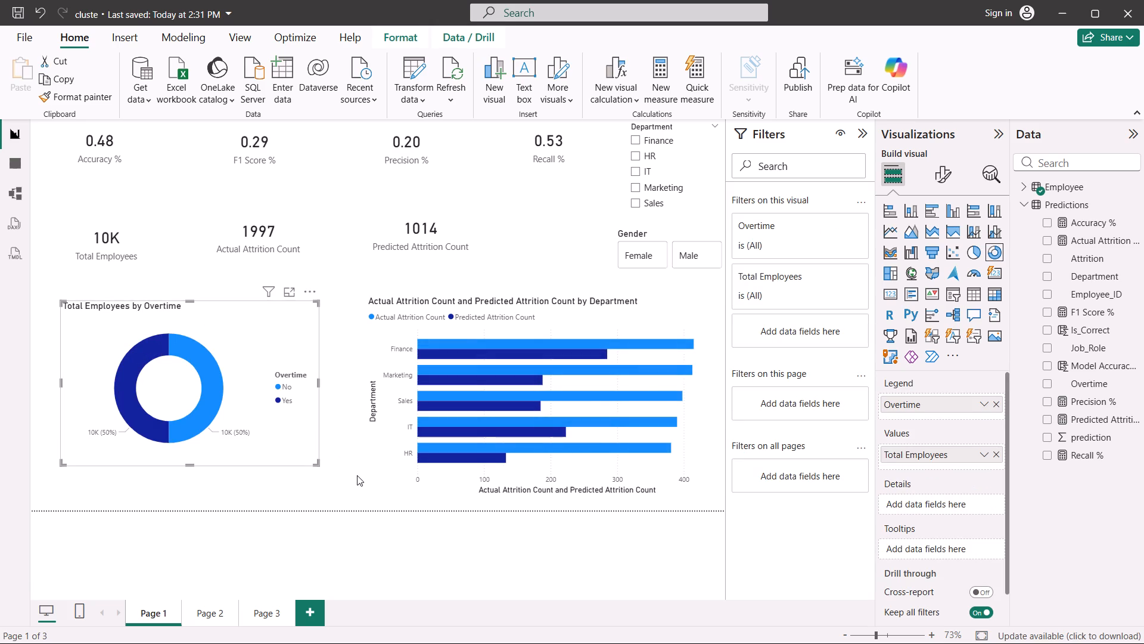
left_click(357, 475)
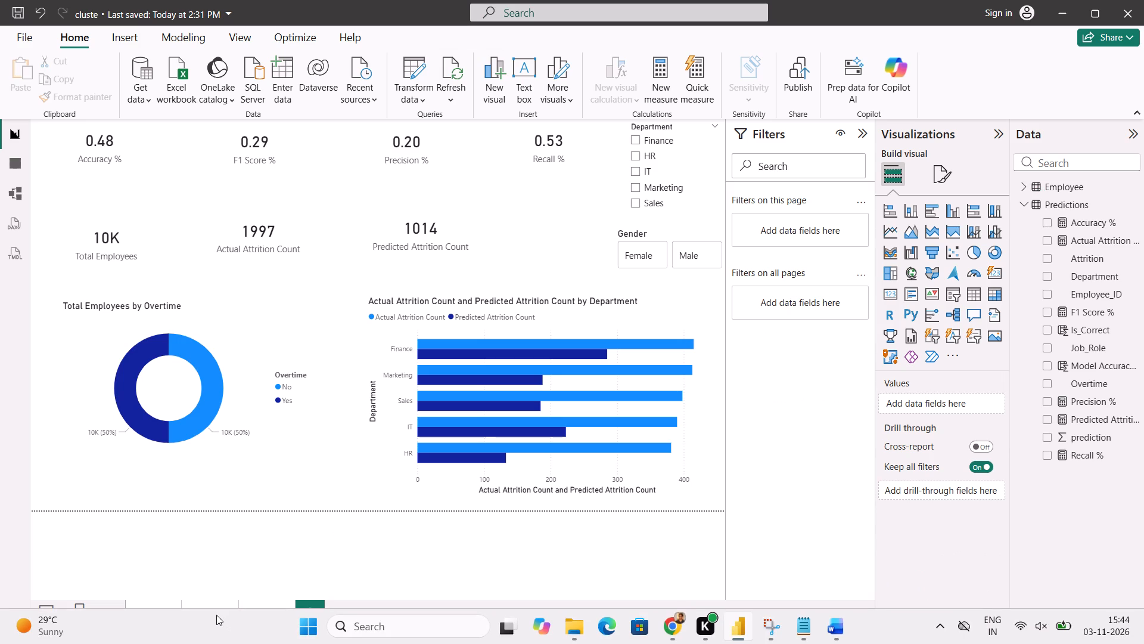
On Page 3, cross-filter the attrition matrix by the table rows for employees 132, 119 and 36, then clear the row selection.
left_click(207, 620)
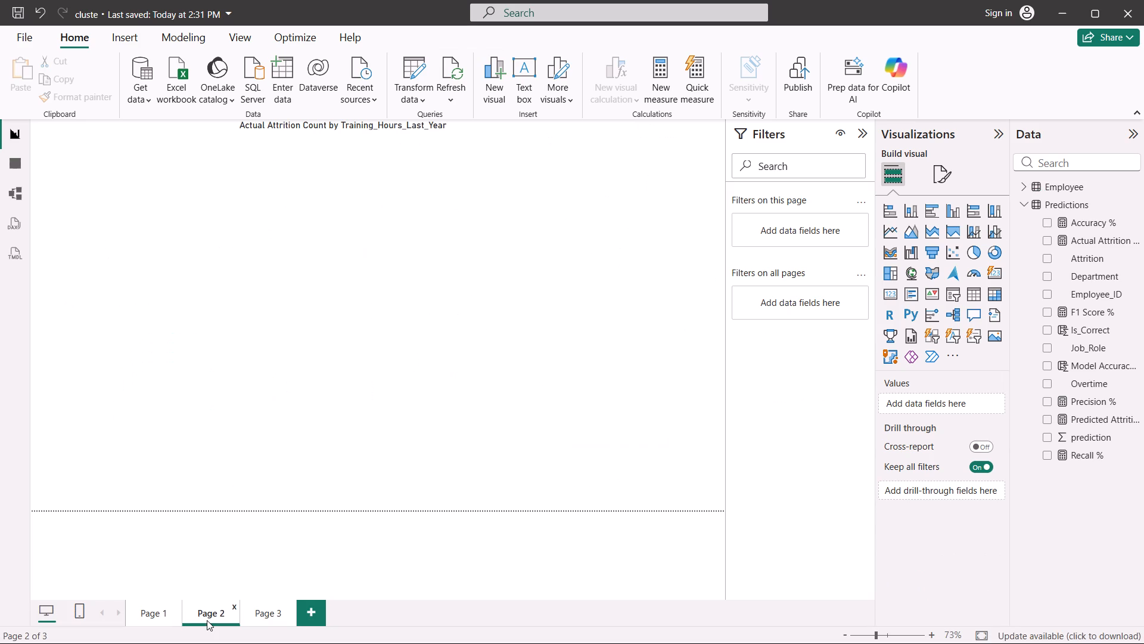
left_click(268, 609)
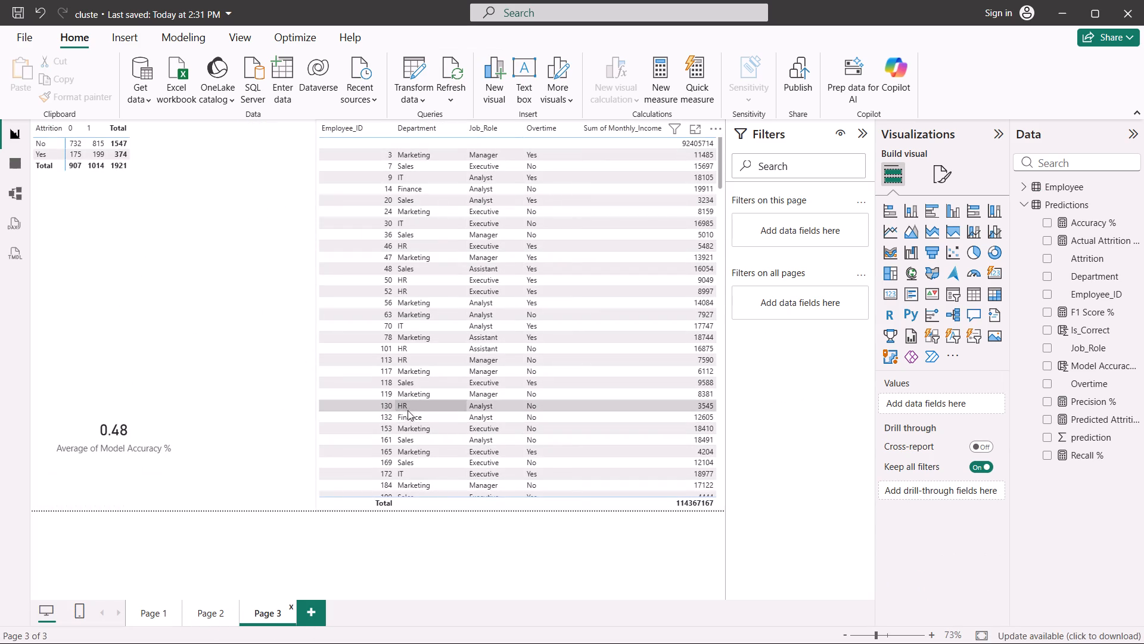
left_click(408, 414)
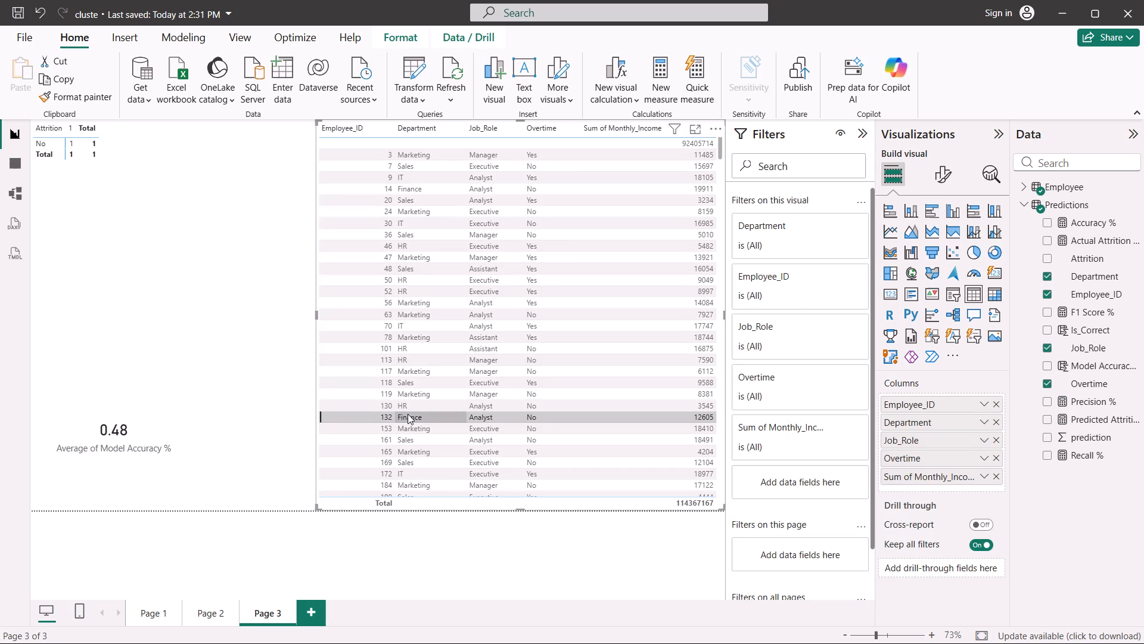
left_click(408, 390)
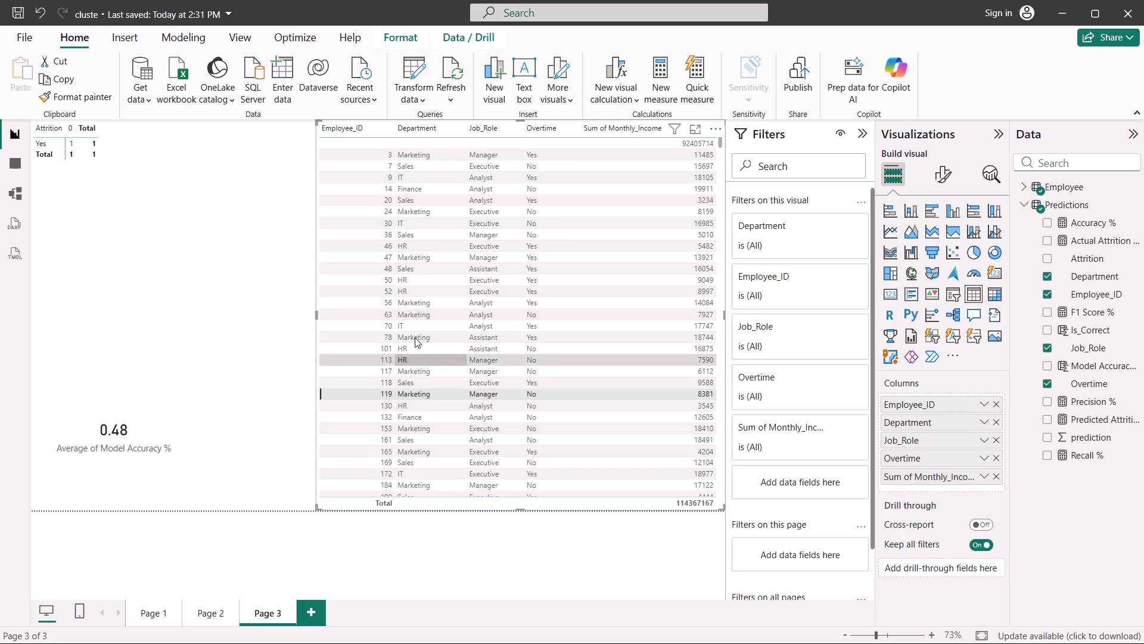
left_click(409, 237)
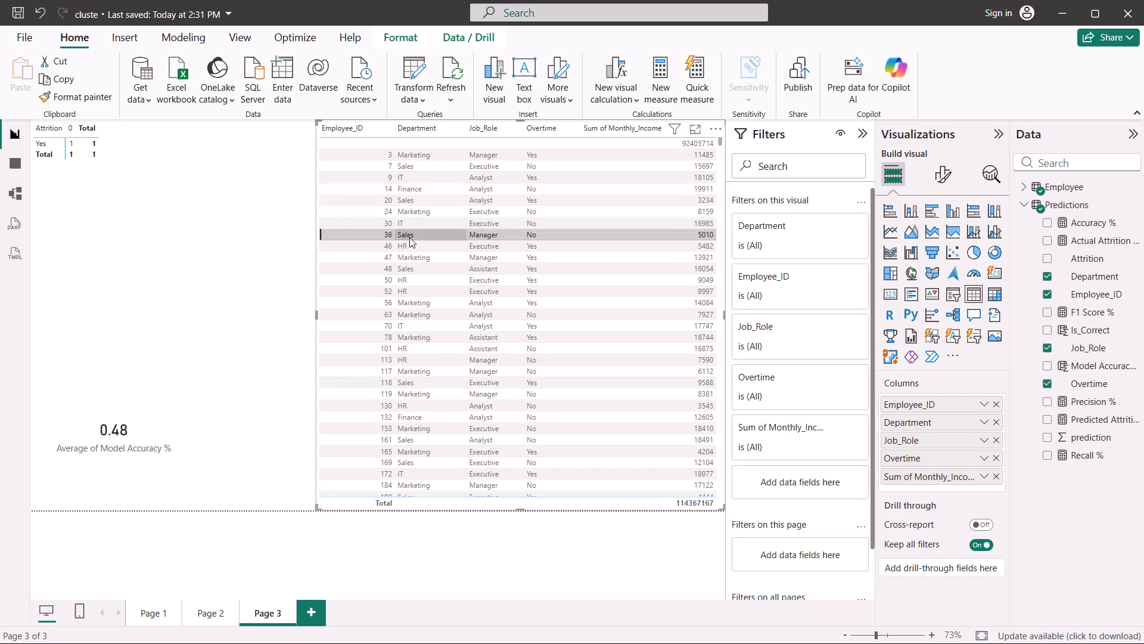
left_click(184, 326)
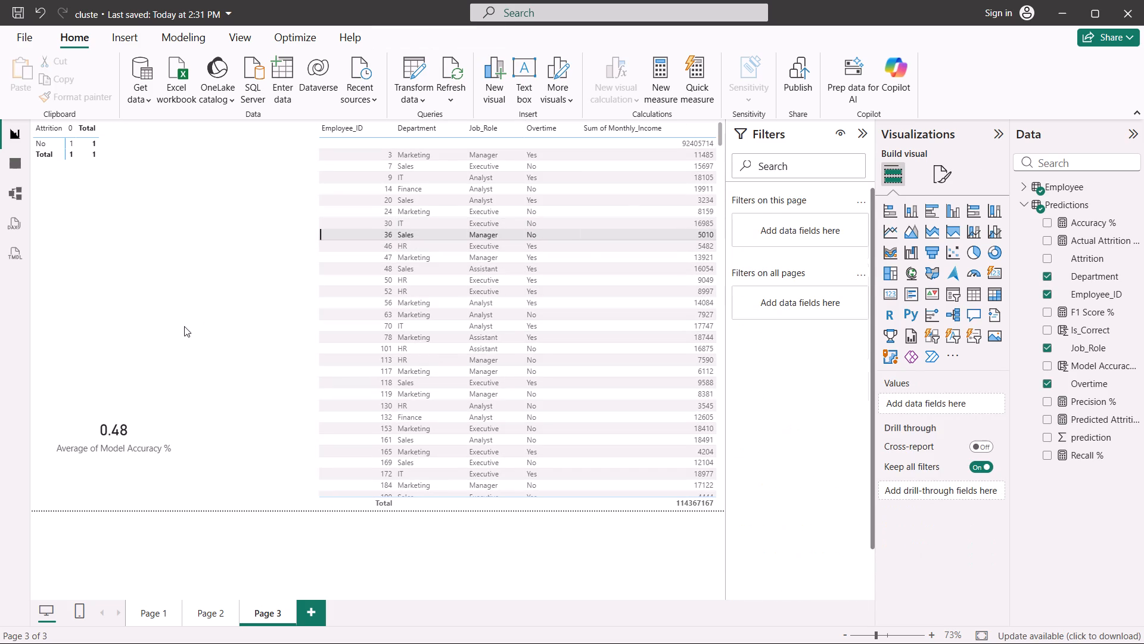
left_click(354, 231)
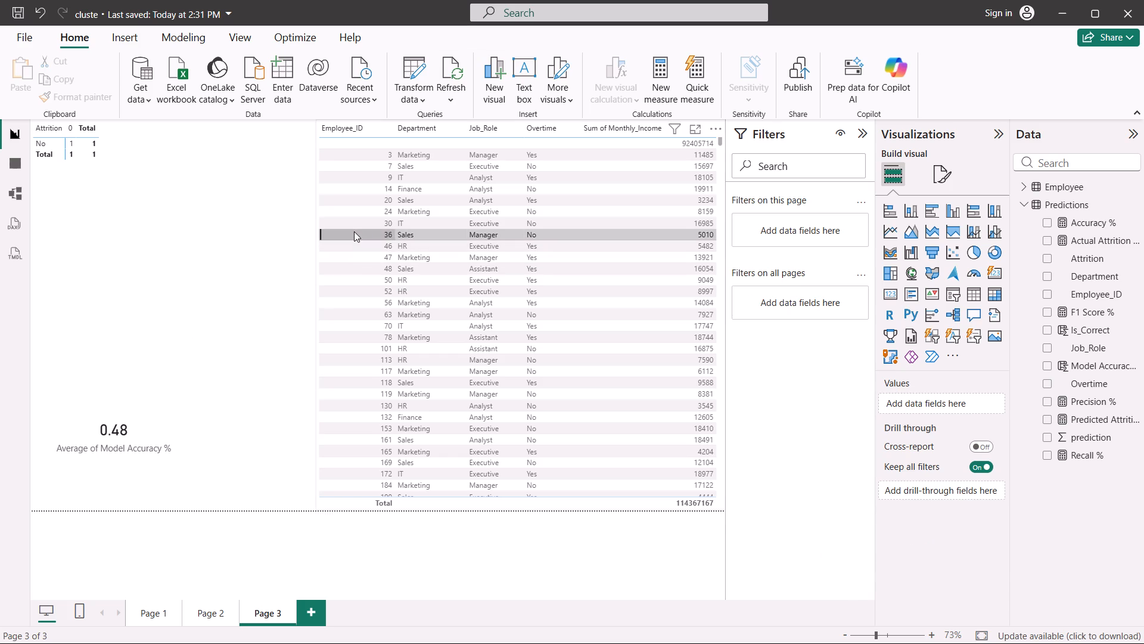
left_click(253, 239)
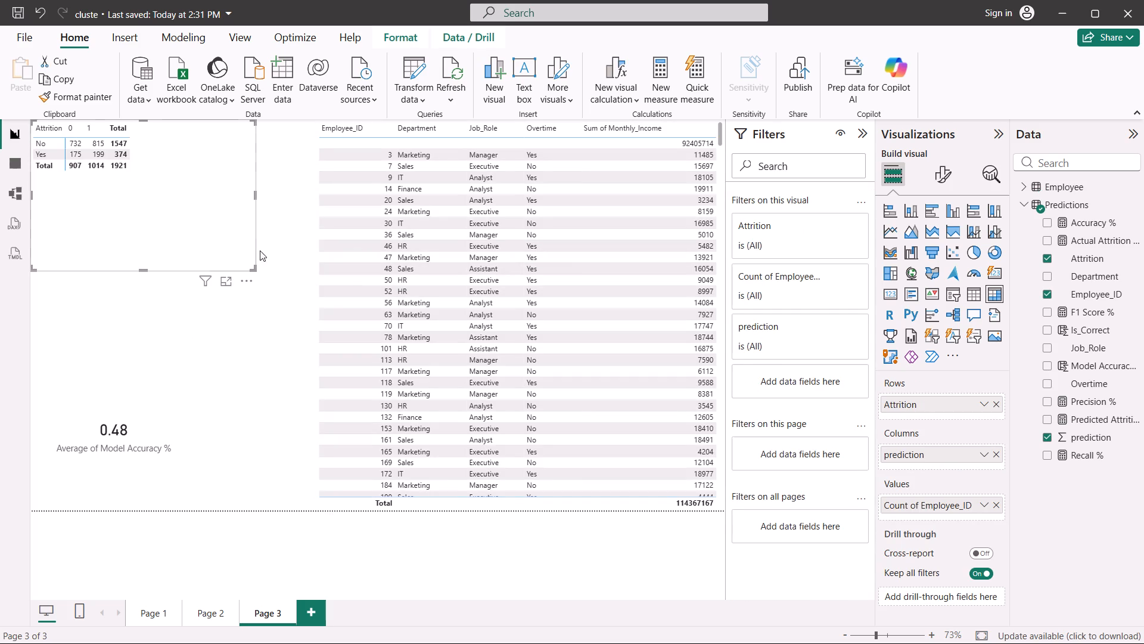
left_click(296, 351)
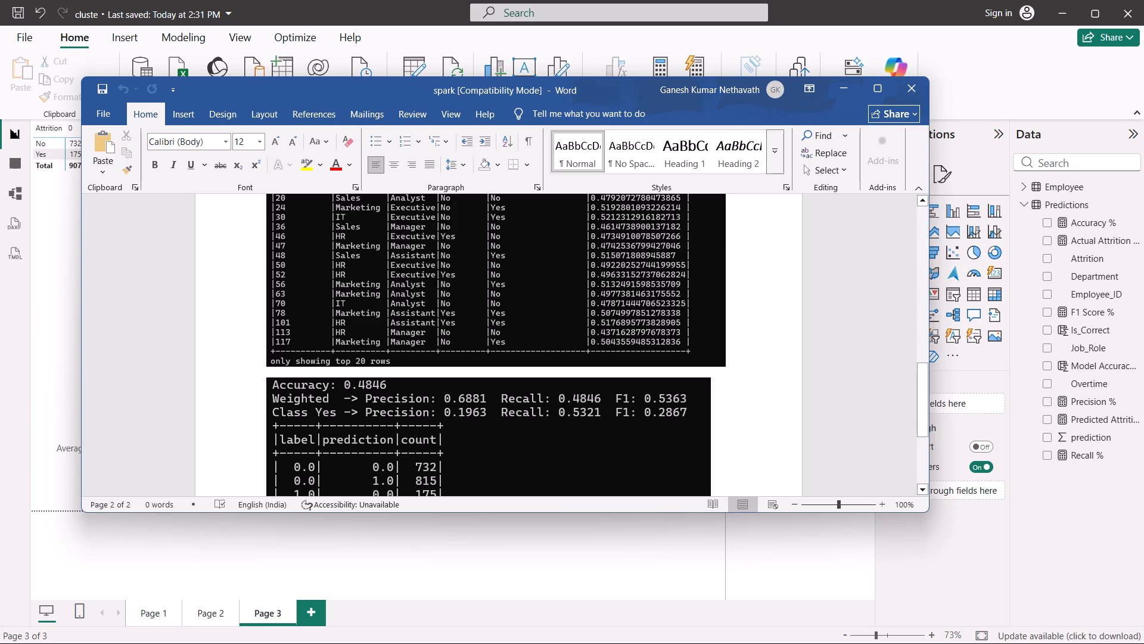
Bring up the spark Word document's label/prediction counts and move its window aside to compare them with the Page 3 attrition matrix.
scroll(395, 333, "down", 2)
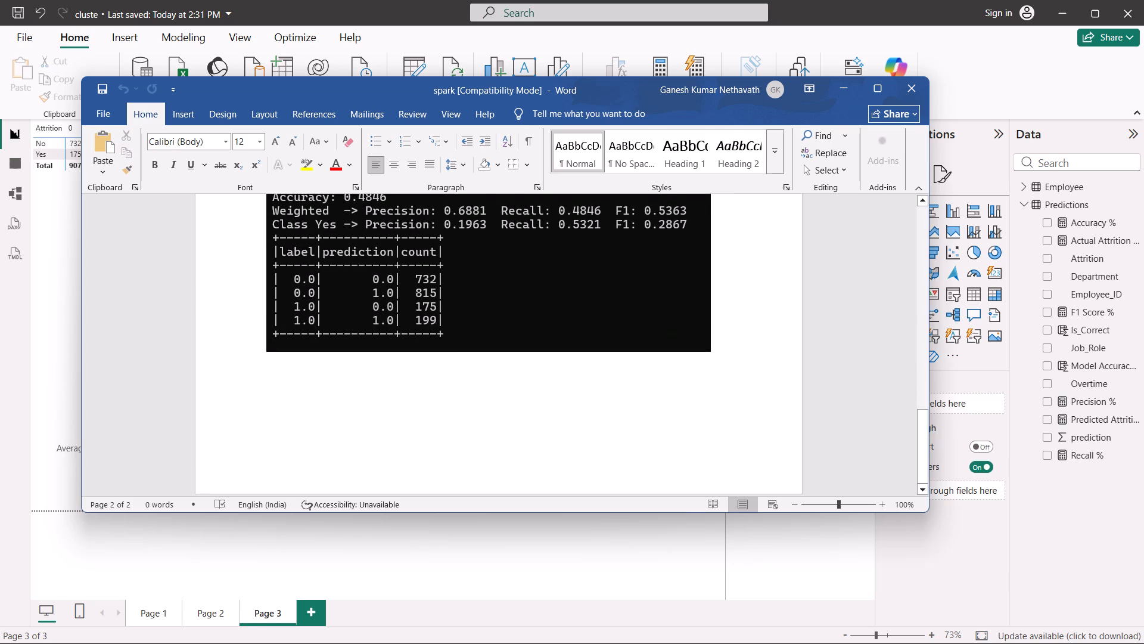
scroll(395, 333, "down", 1)
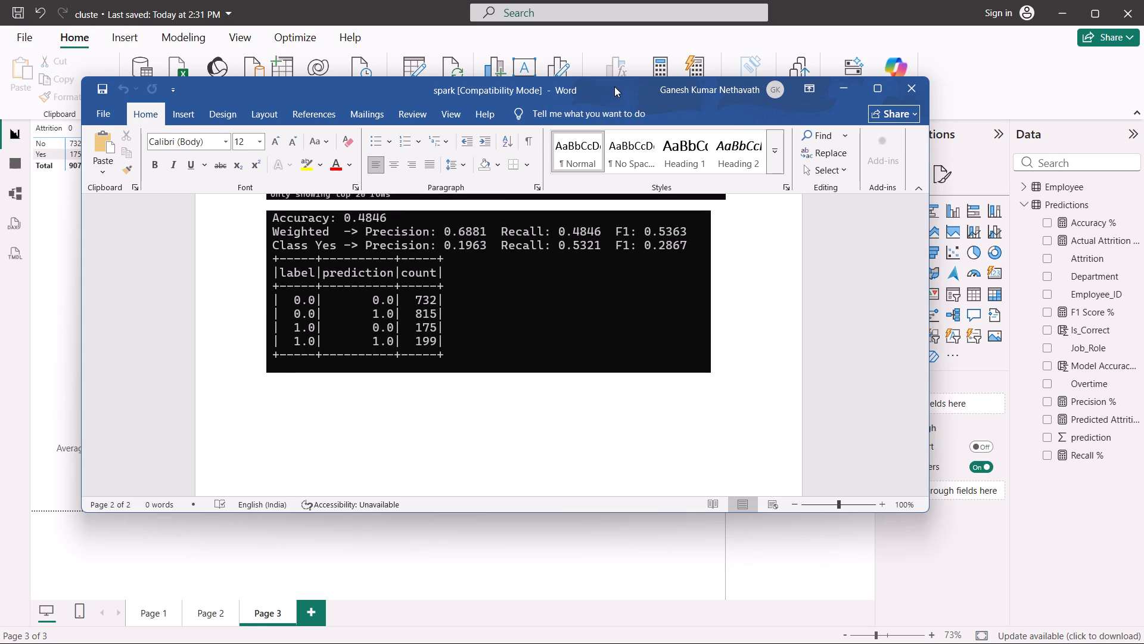
left_click_drag(614, 86, 684, 75)
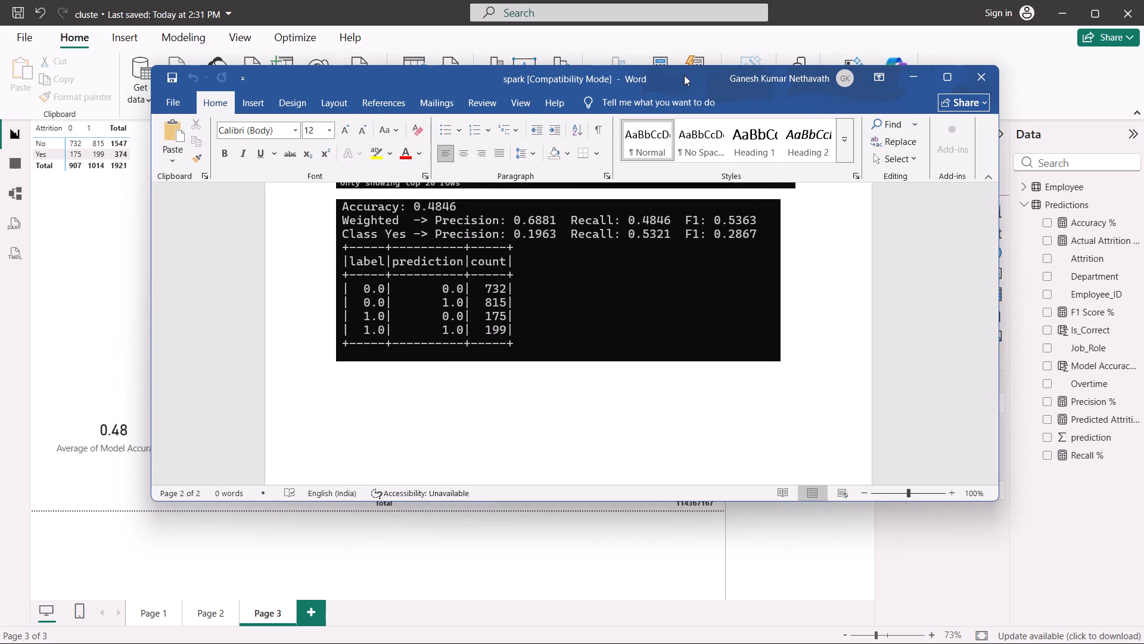
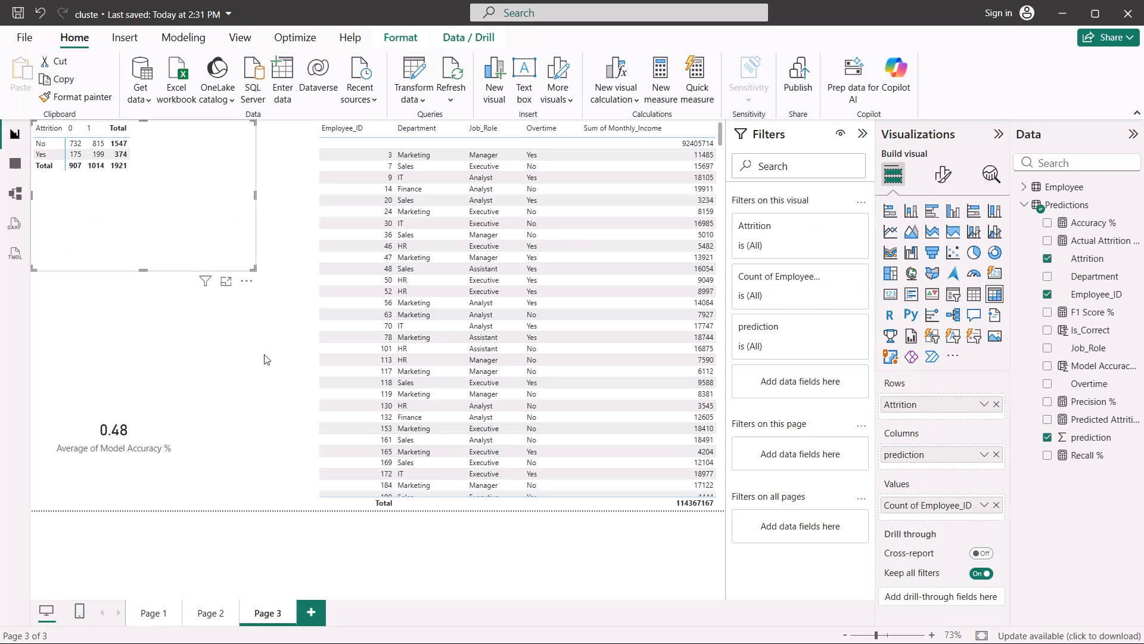
Deselect the attrition-by-prediction matrix on Page 3 so that no visual is selected.
left_click(286, 353)
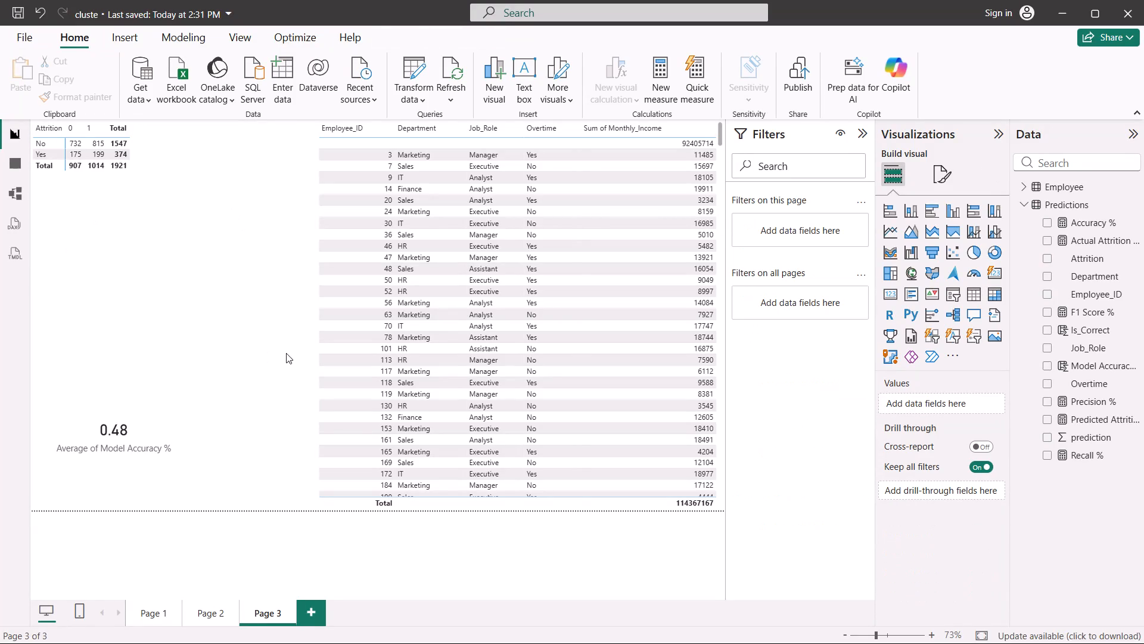
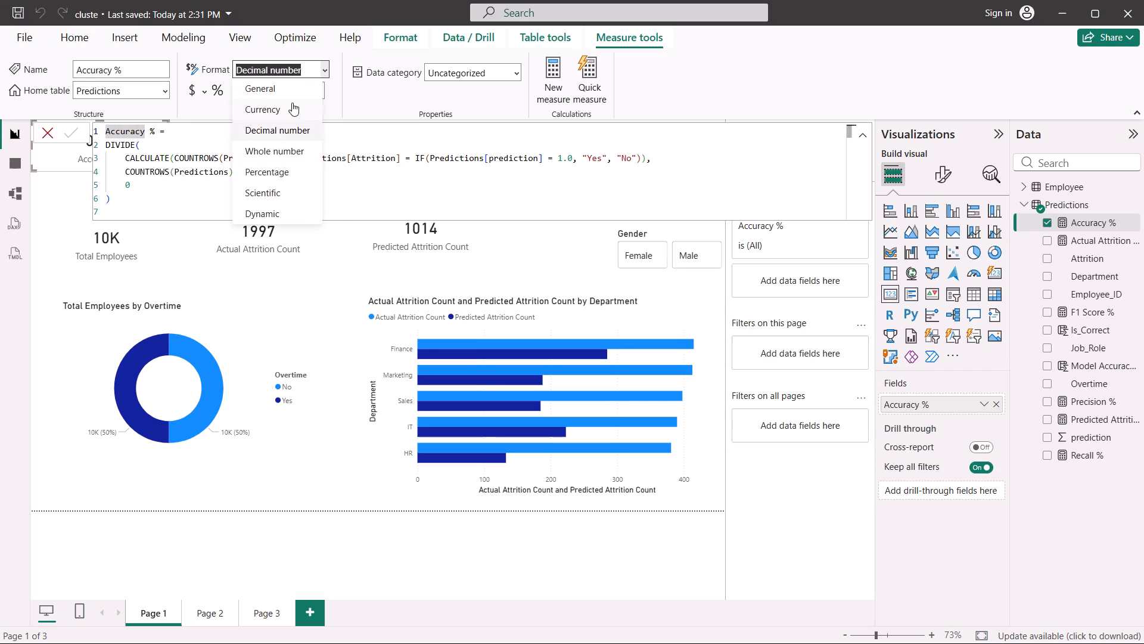
left_click(273, 170)
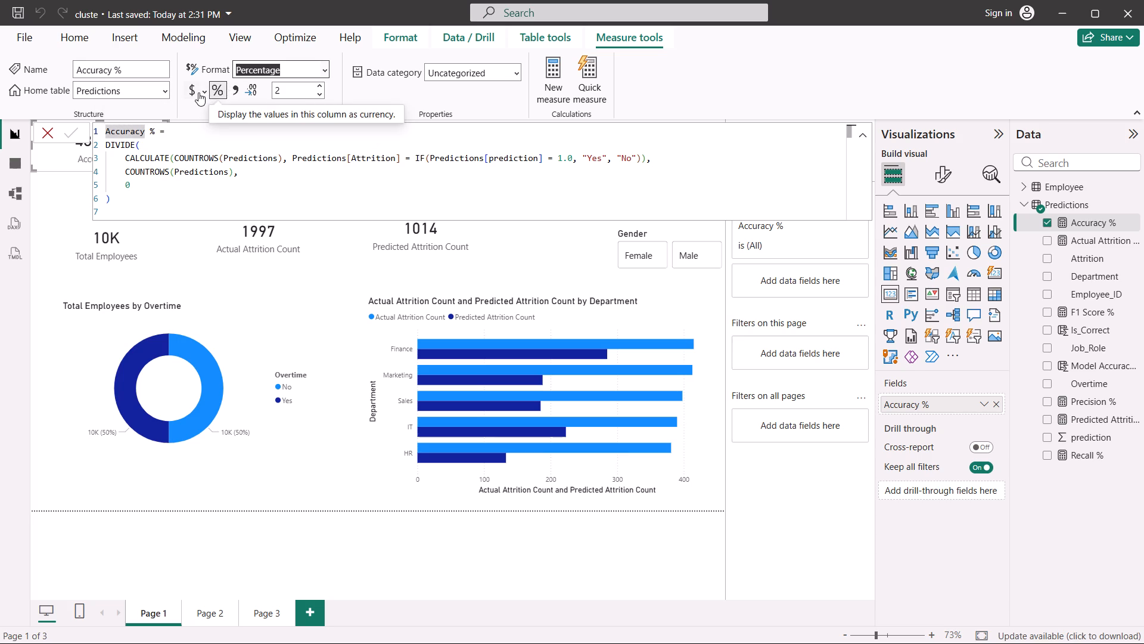
Set the Accuracy % measure to 1 decimal place, then leave its formula editor and return to Page 1.
left_click(256, 88)
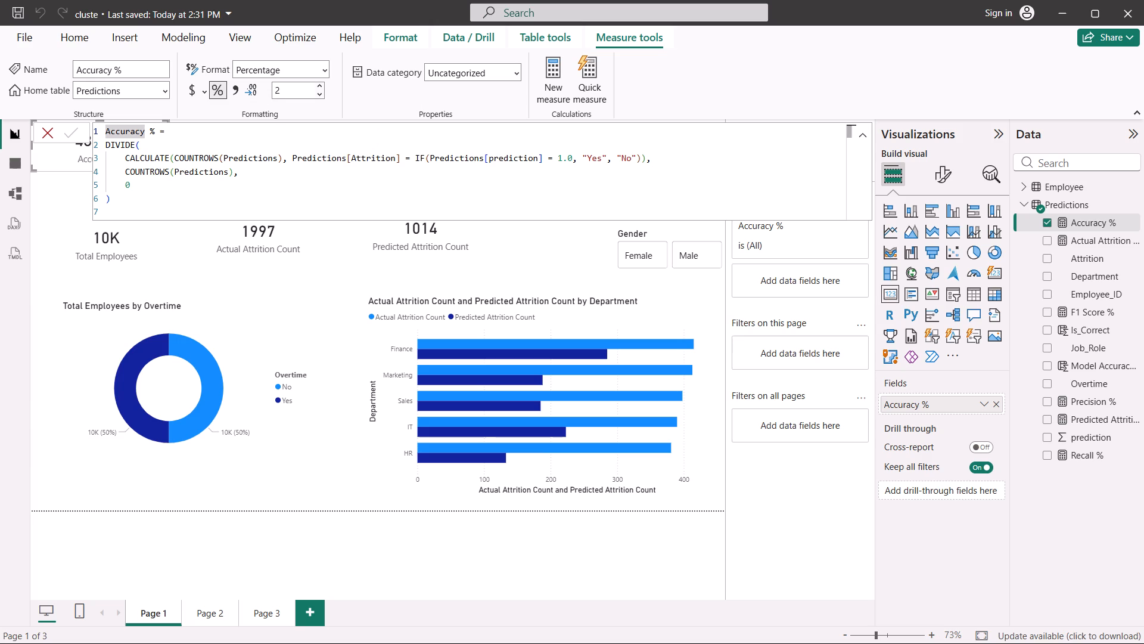
left_click(254, 88)
left_click(254, 88)
left_click(282, 89)
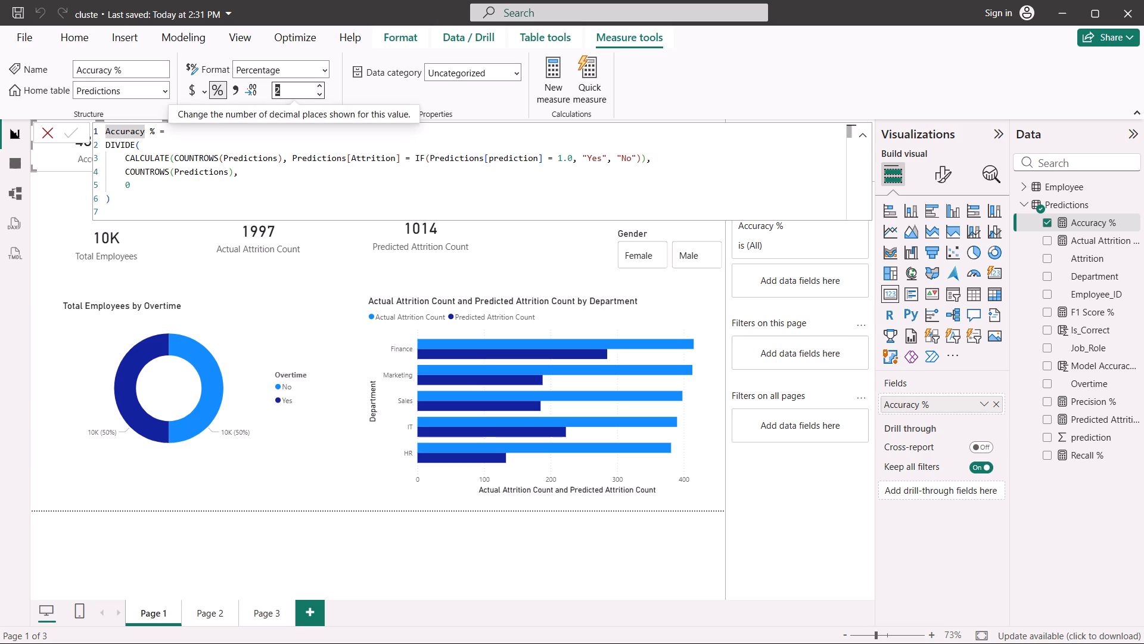
key("1")
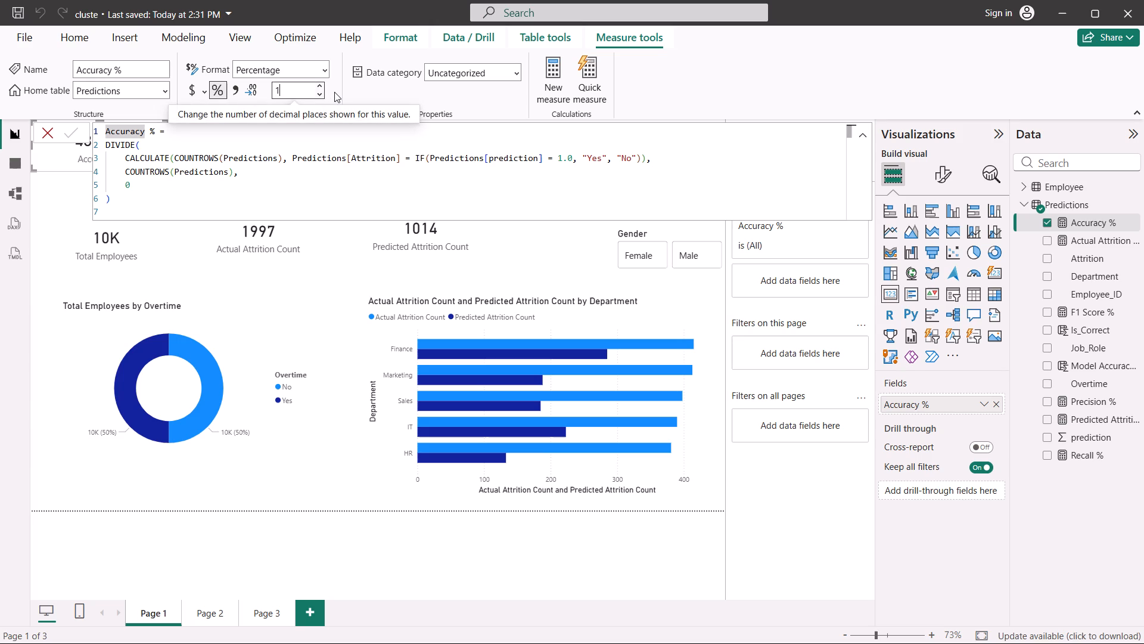
left_click(334, 92)
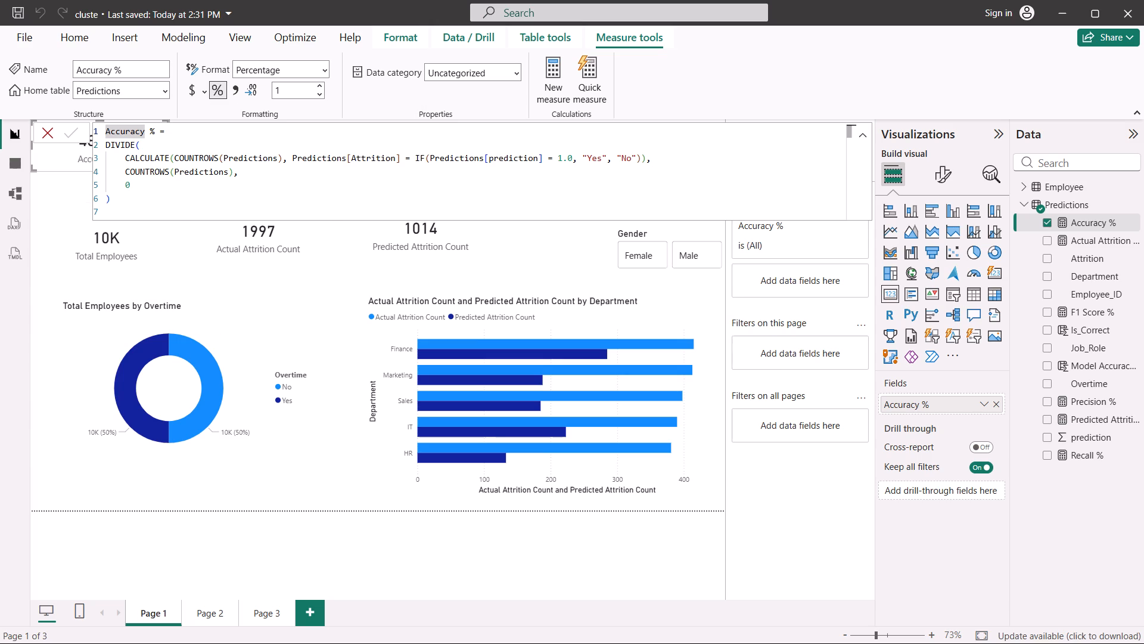
left_click(51, 207)
left_click(160, 209)
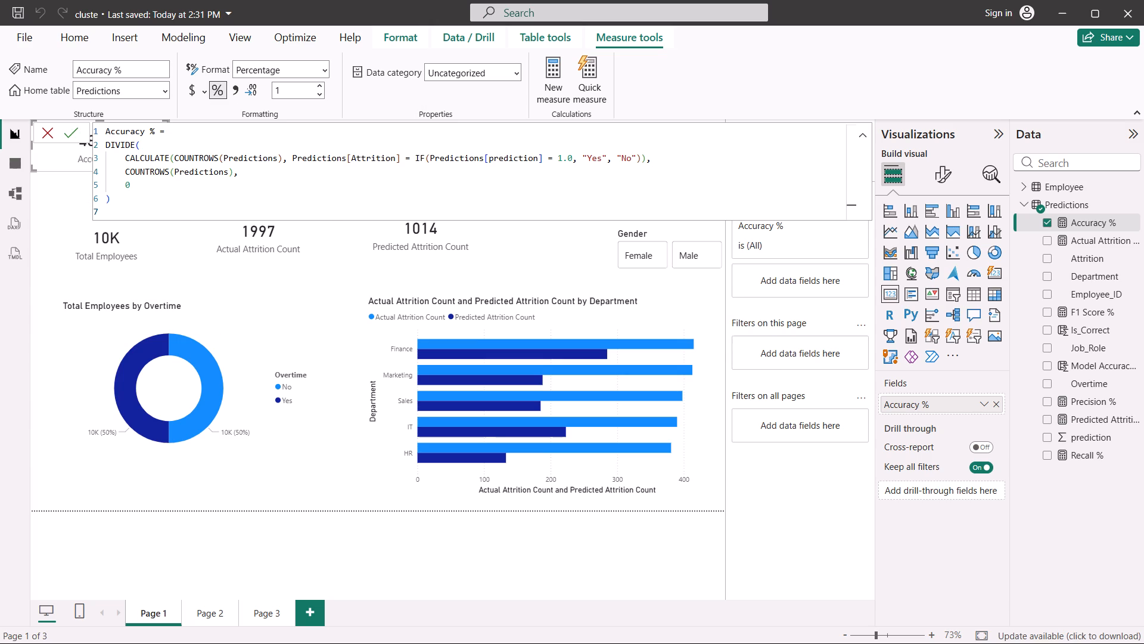
key("Return")
left_click(50, 202)
scroll(55, 190, "up", 3)
left_click(213, 623)
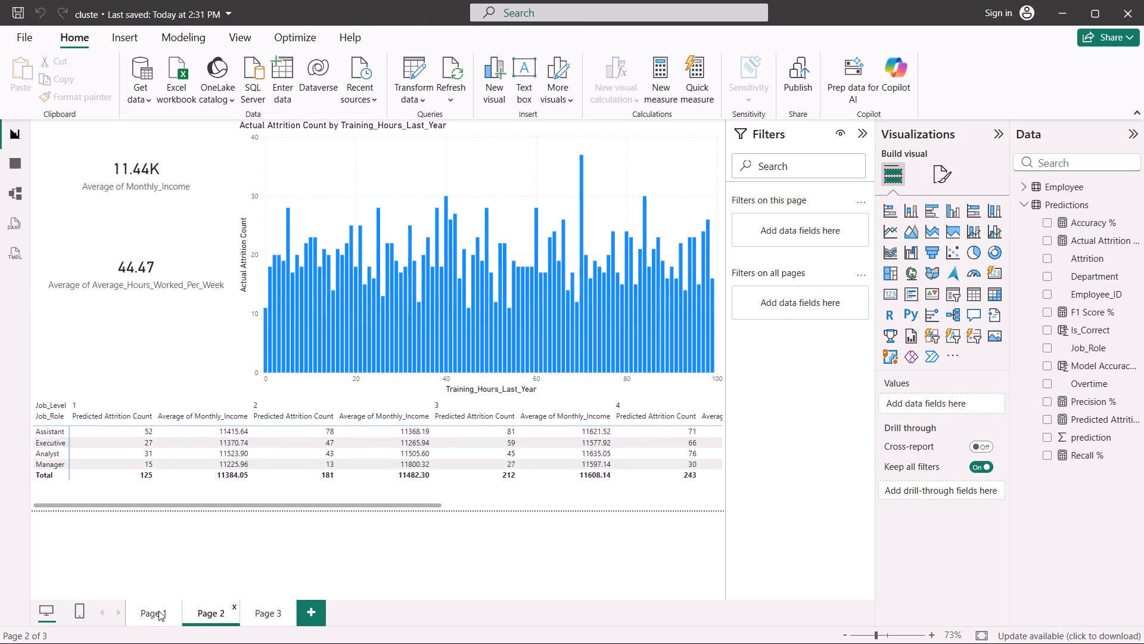
left_click(157, 610)
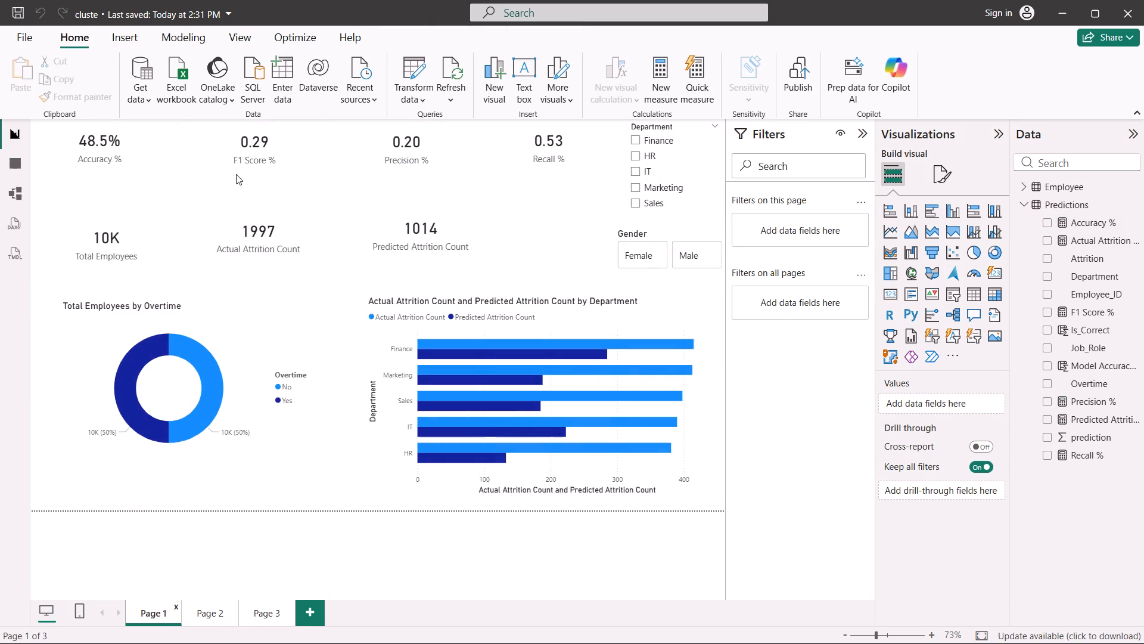
Format the F1 Score % measure as Percentage with 1 decimal place, then leave its formula editor.
left_click(293, 140)
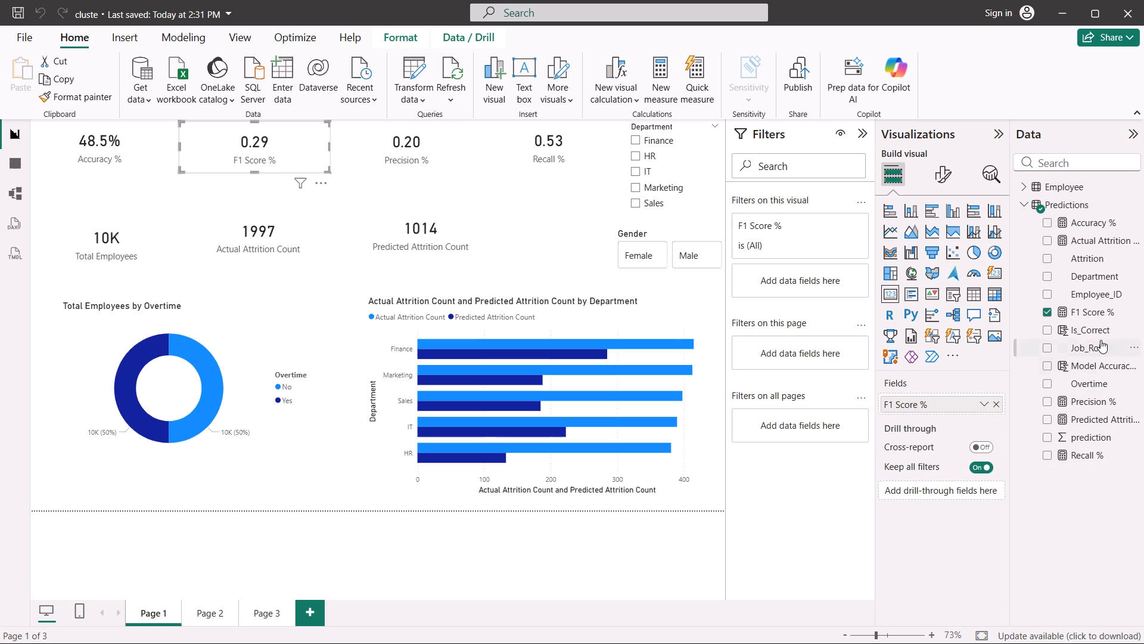
left_click(1093, 310)
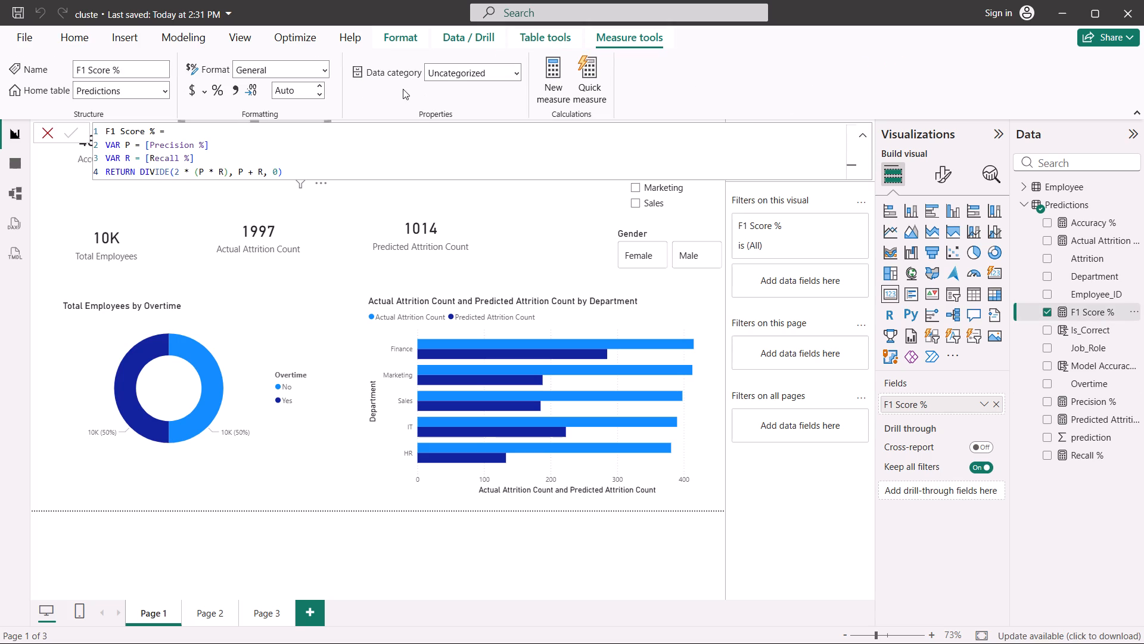
left_click(326, 69)
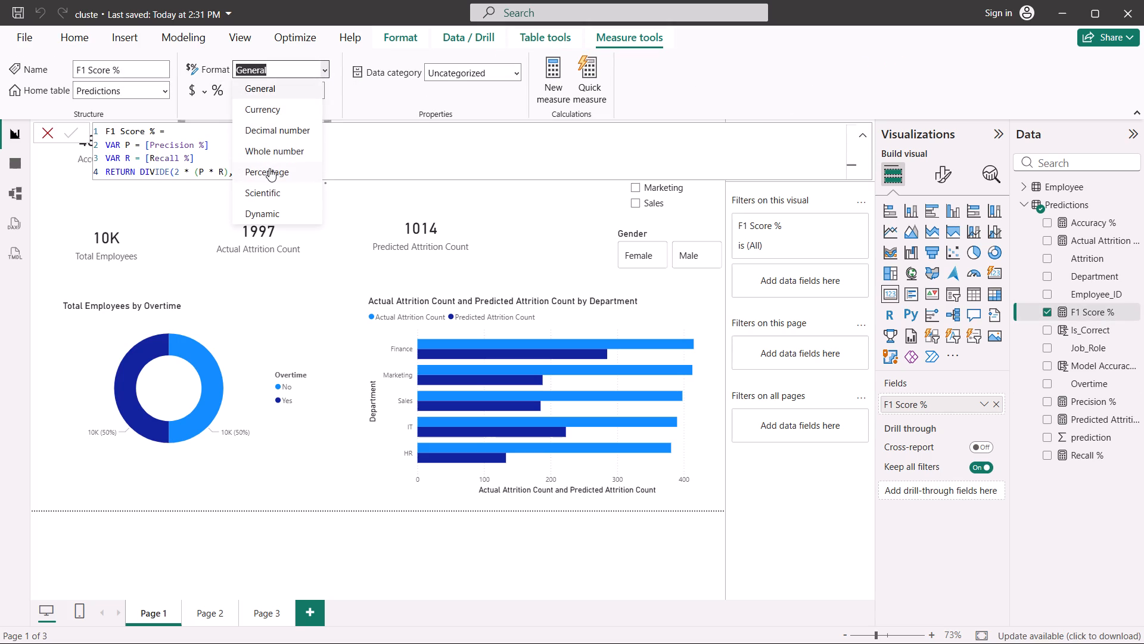
left_click(269, 169)
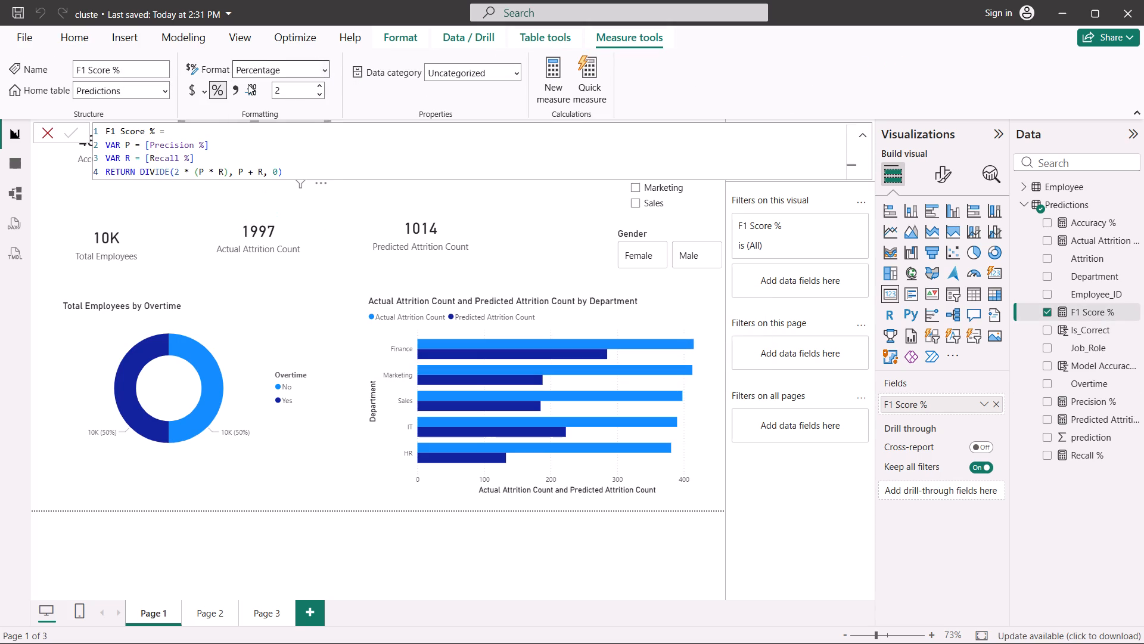
left_click(251, 92)
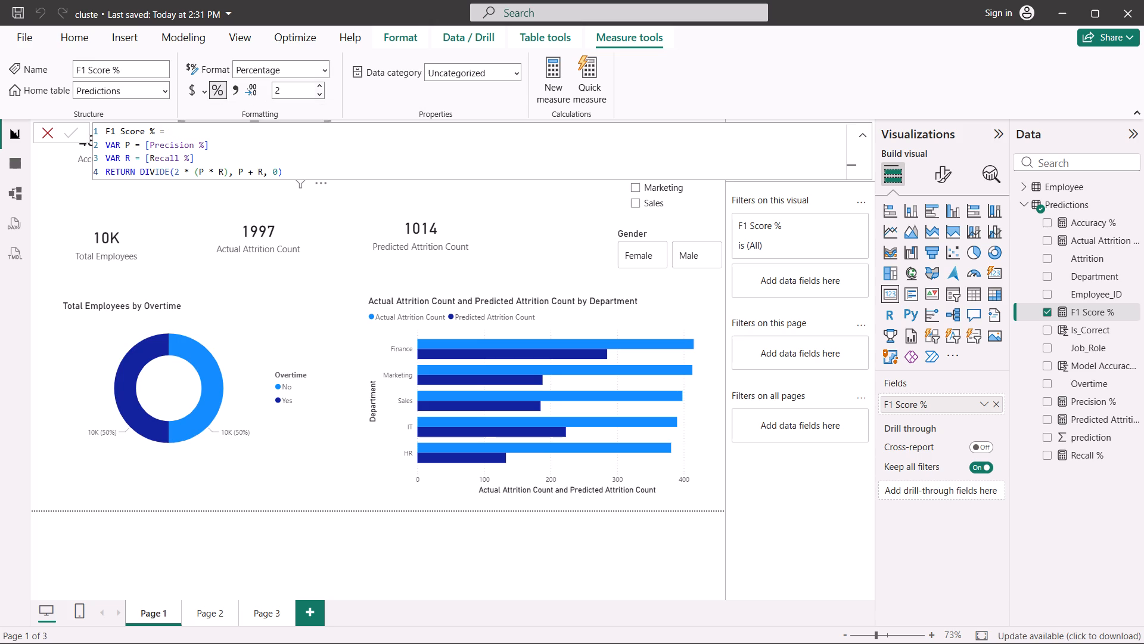
left_click(285, 91)
key("1")
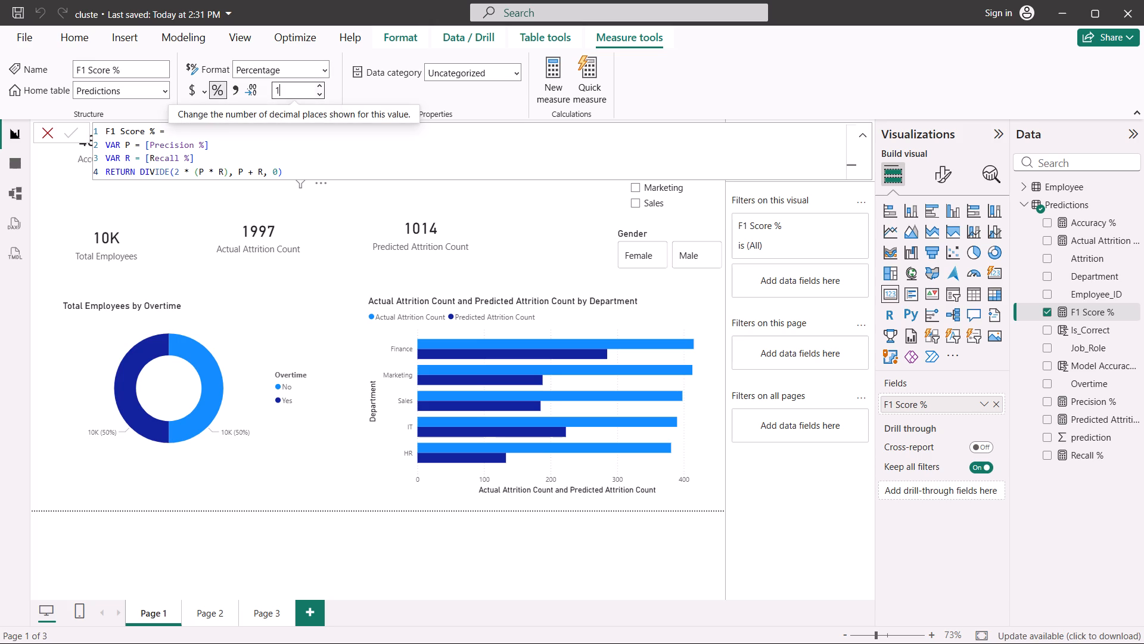
left_click(332, 90)
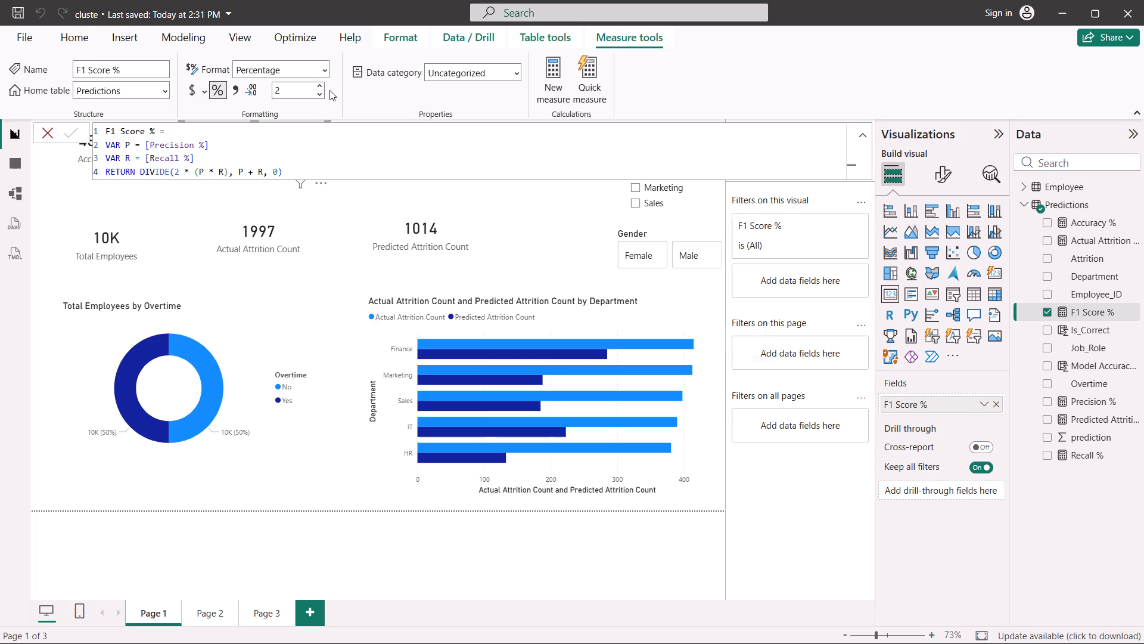
left_click(38, 314)
Format the Precision % measure as Percentage with 1 decimal place, then leave its formula editor.
left_click(419, 143)
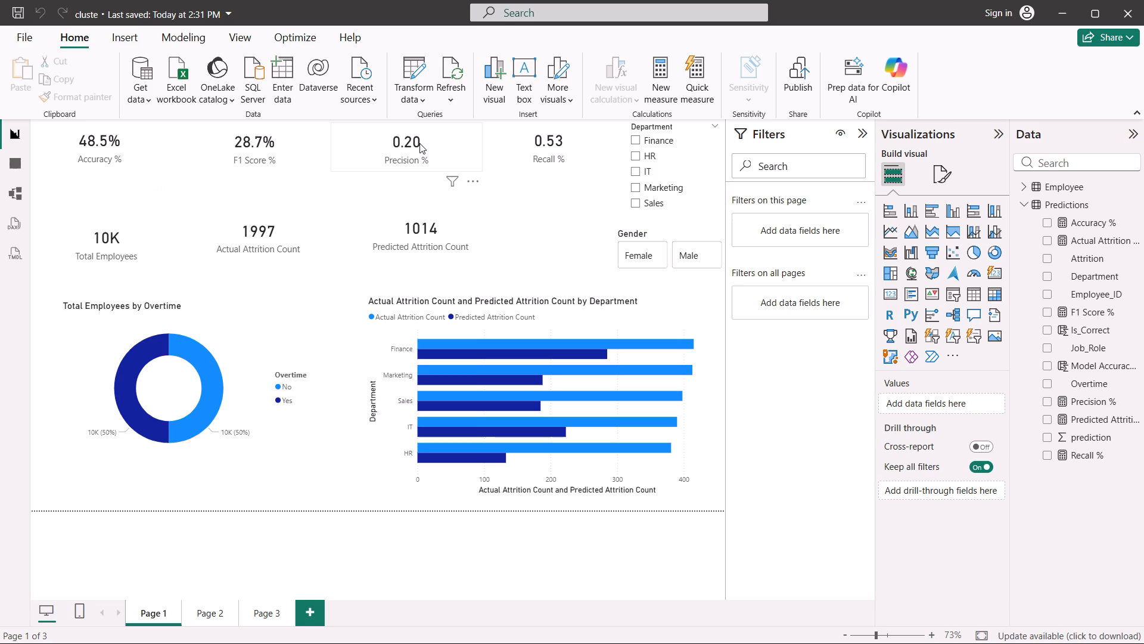
double_click(1087, 399)
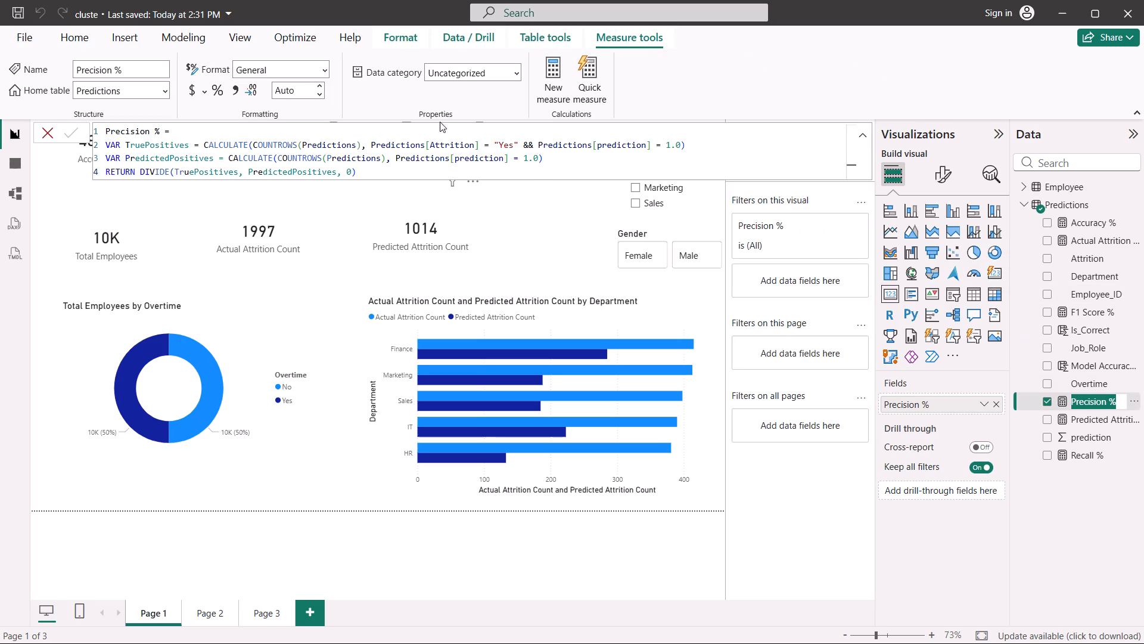
left_click(325, 65)
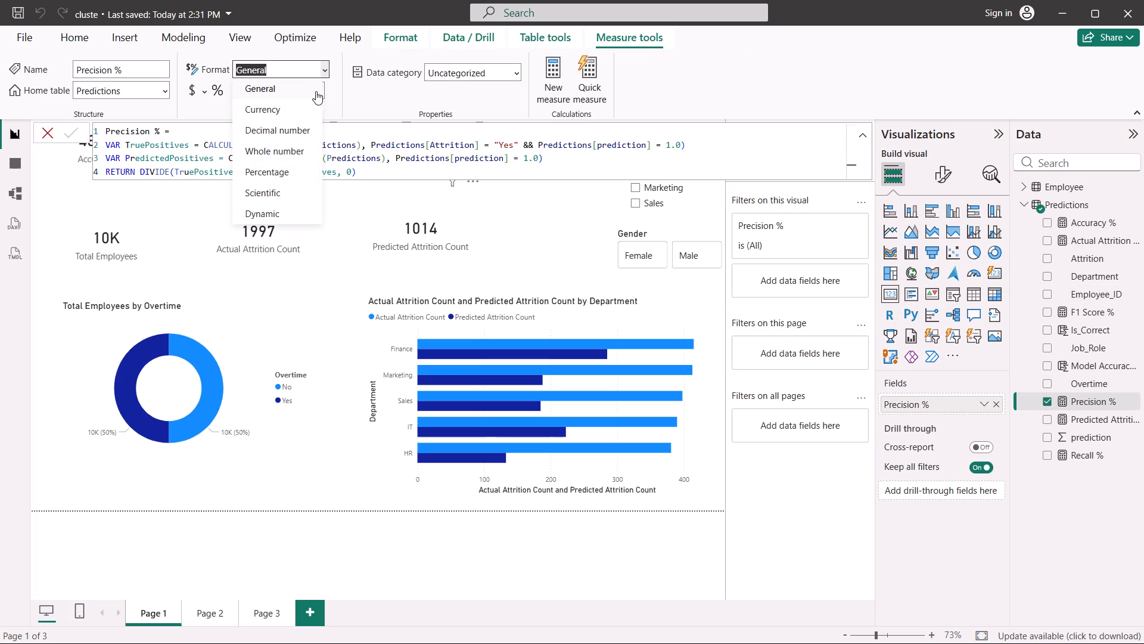
left_click(264, 175)
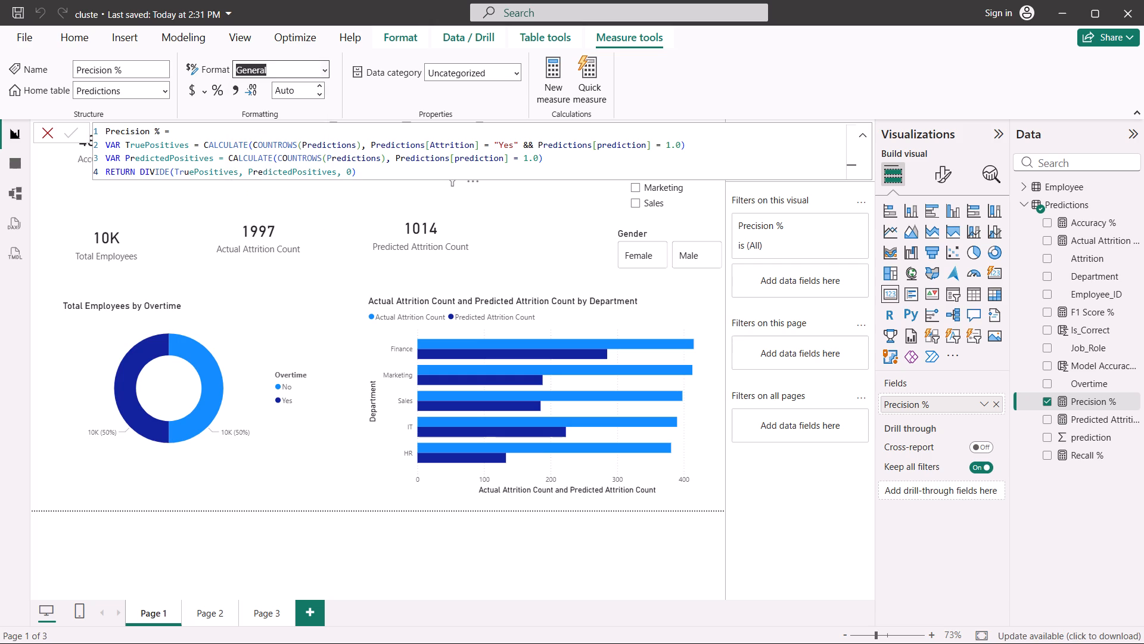
left_click(301, 90)
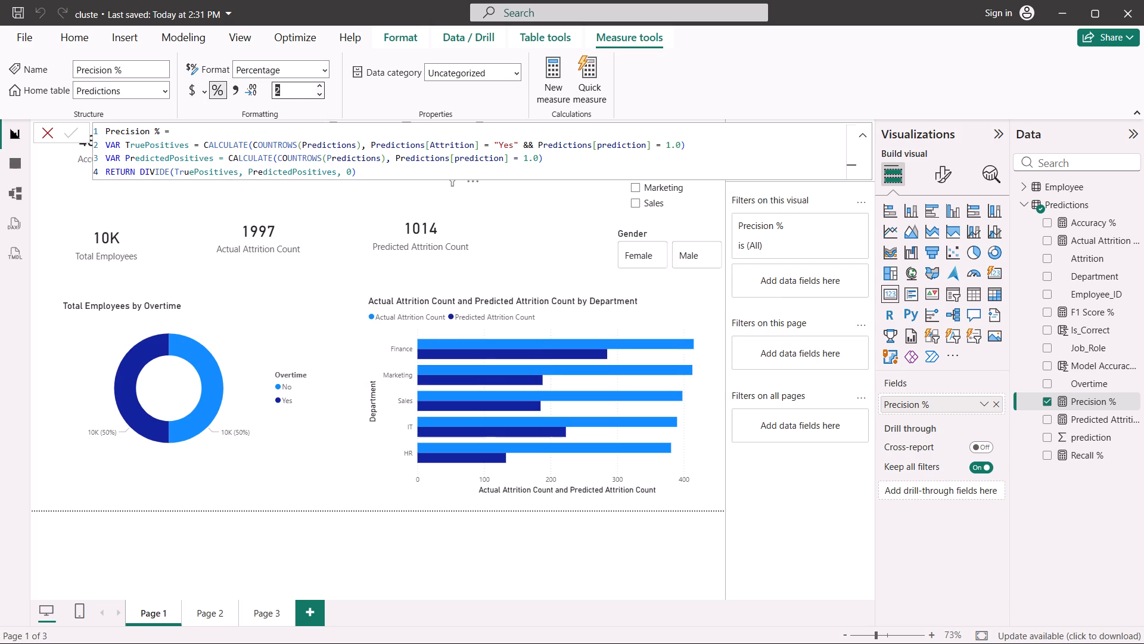
key("1")
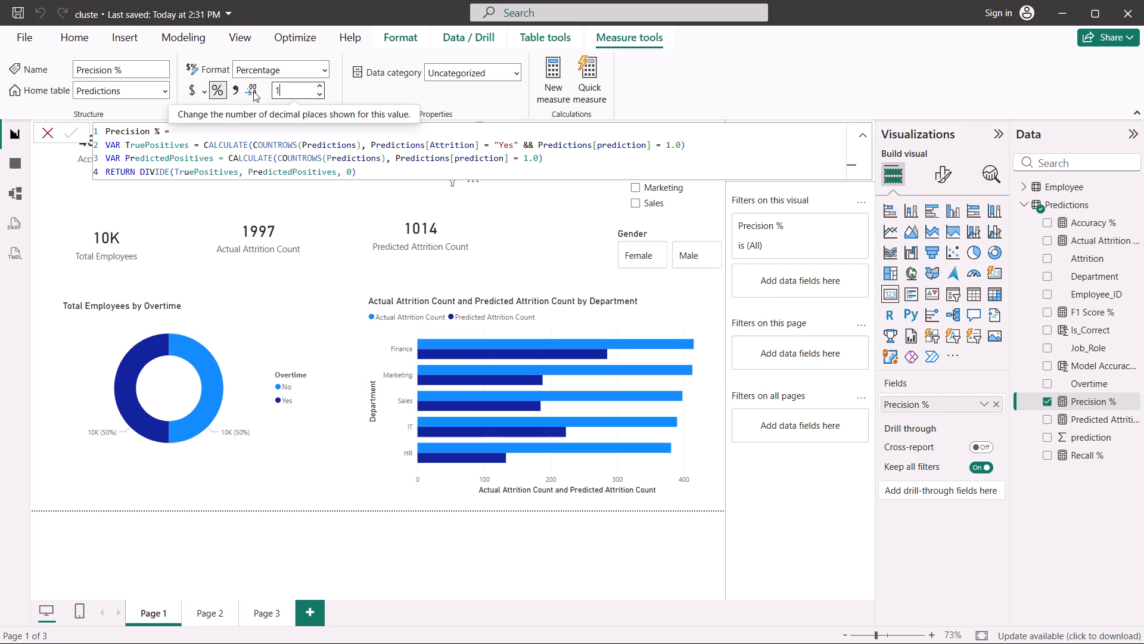
left_click(253, 91)
left_click(253, 91)
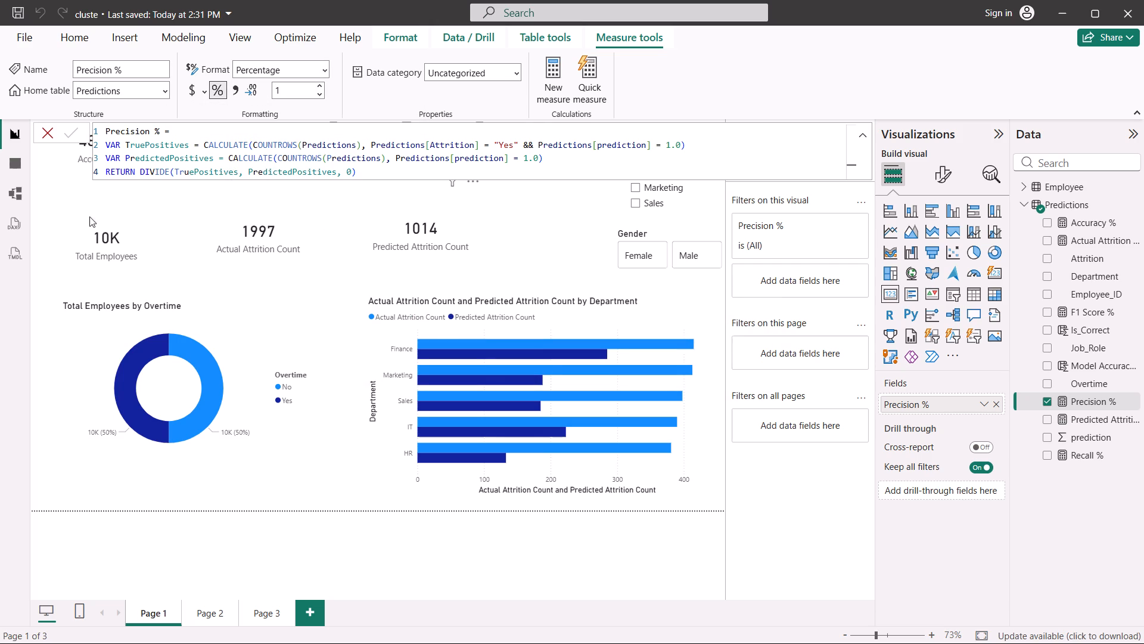
left_click(37, 184)
Format the Recall % measure as Percentage with 1 decimal place, then leave its formula editor.
left_click(550, 139)
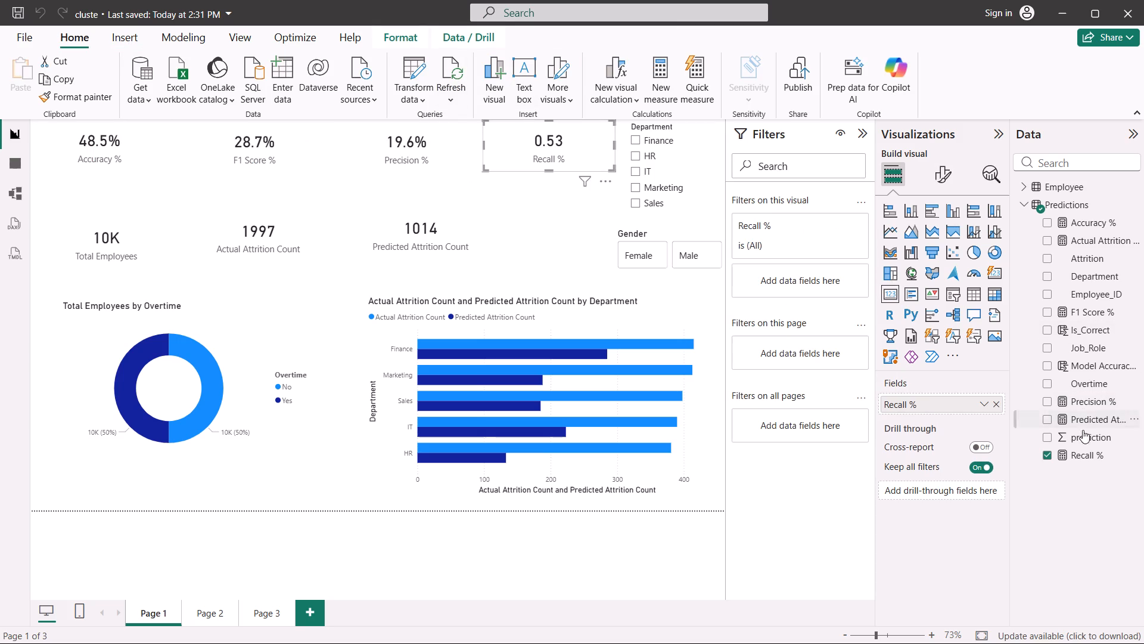
double_click(1080, 456)
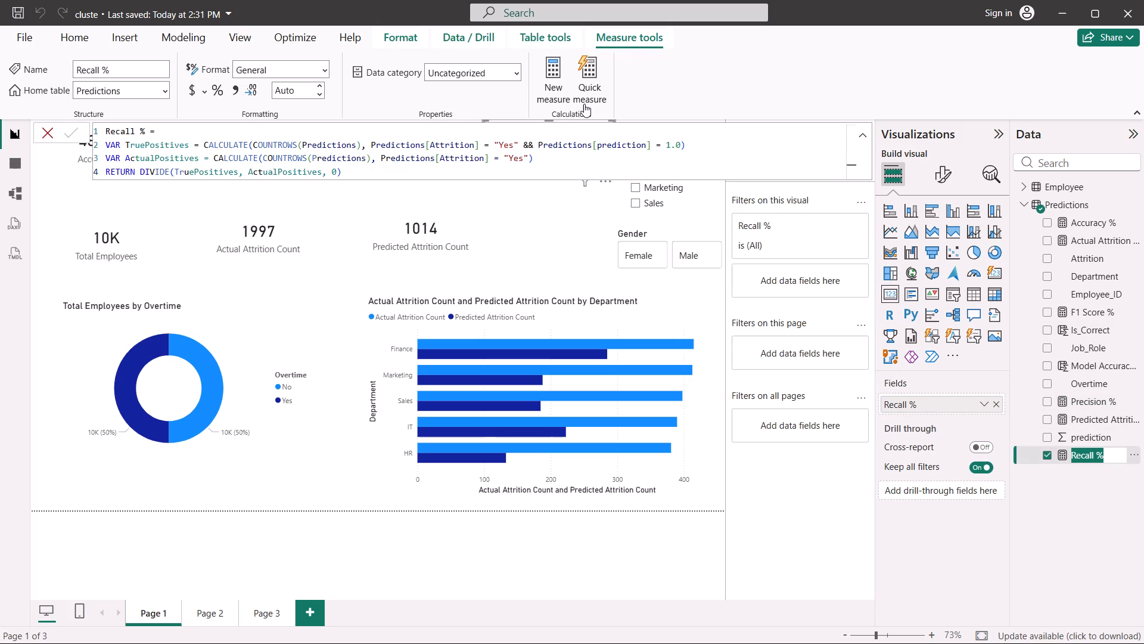
left_click(290, 70)
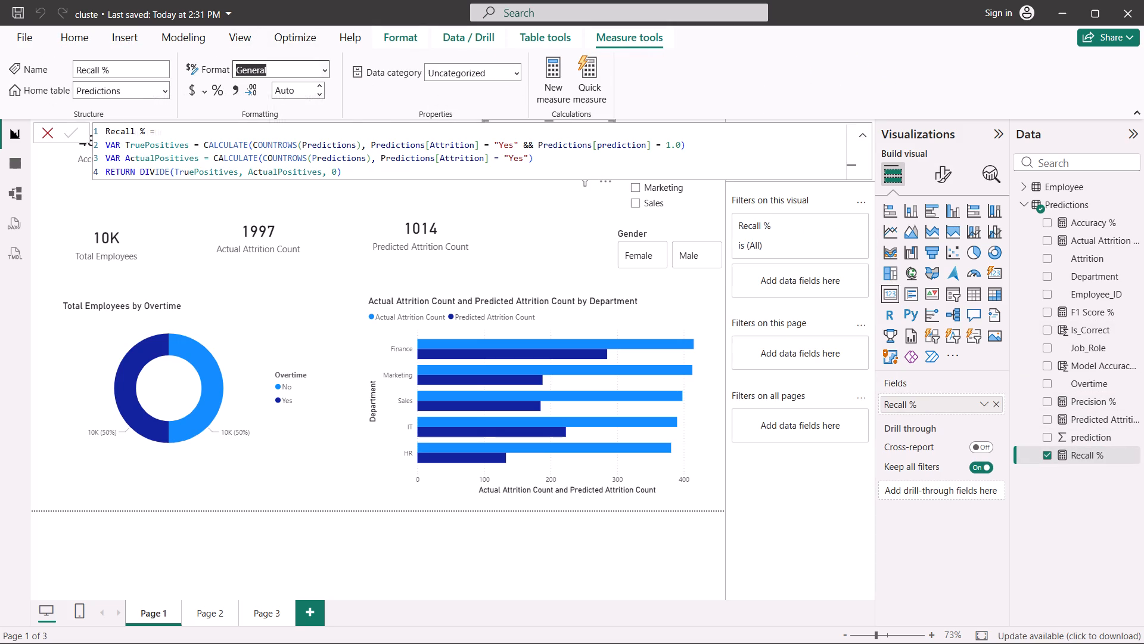
left_click(320, 70)
left_click(325, 70)
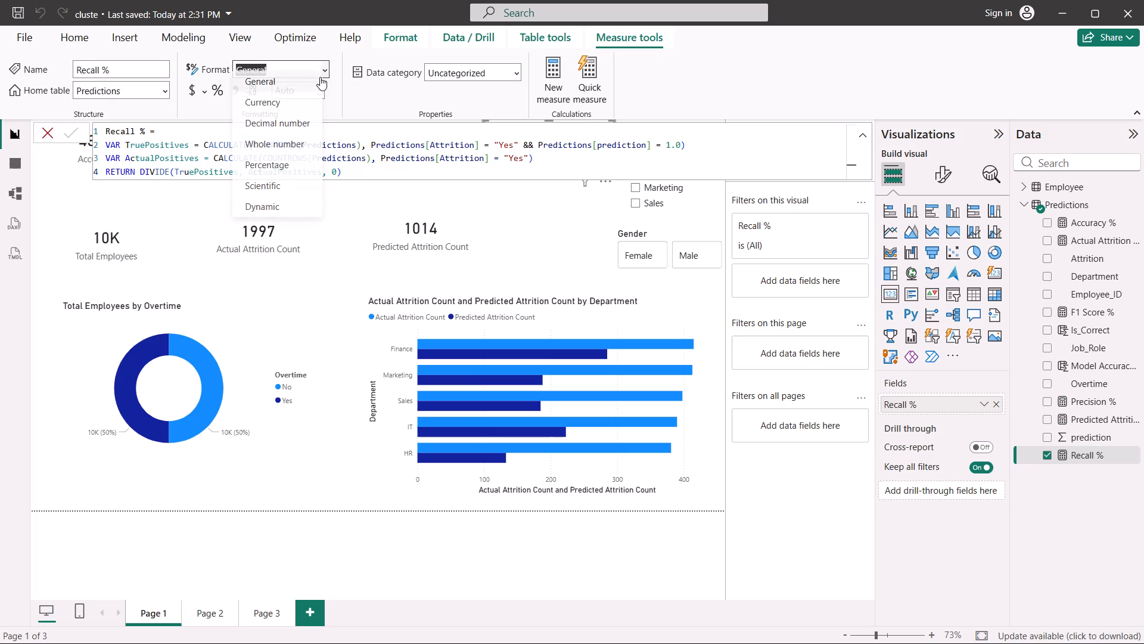
left_click(265, 172)
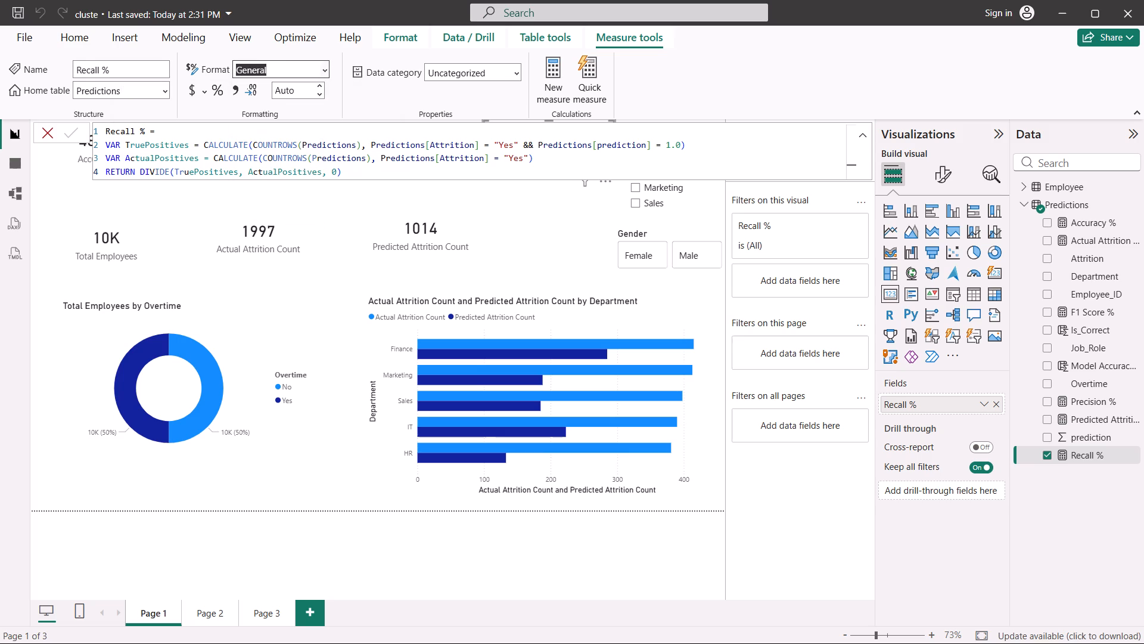
left_click(296, 88)
double_click(296, 88)
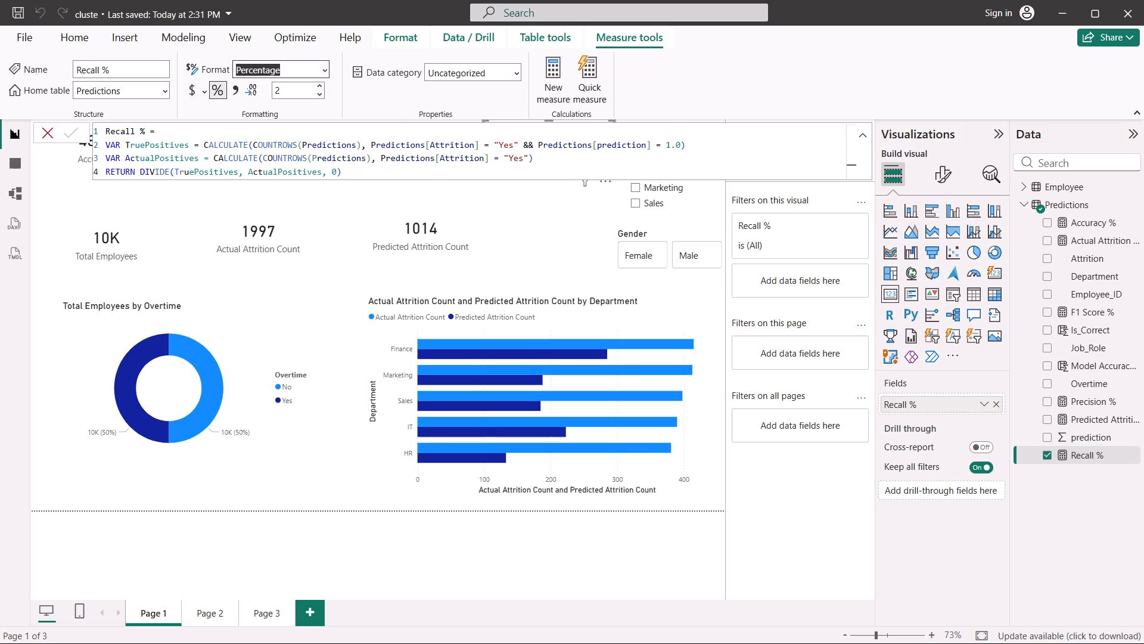
key("1")
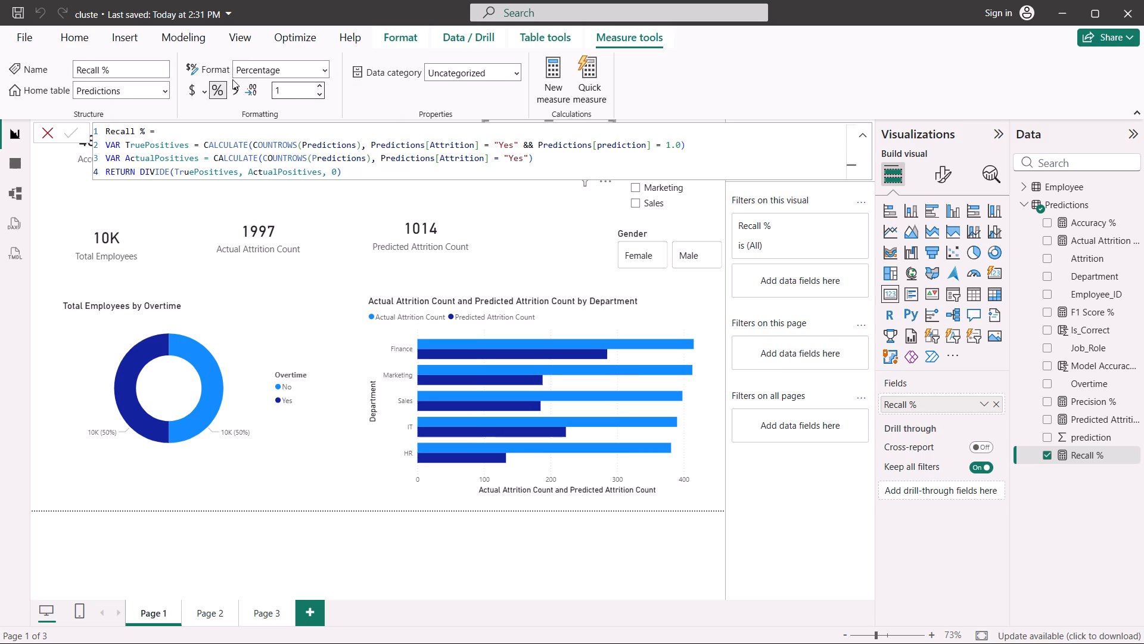